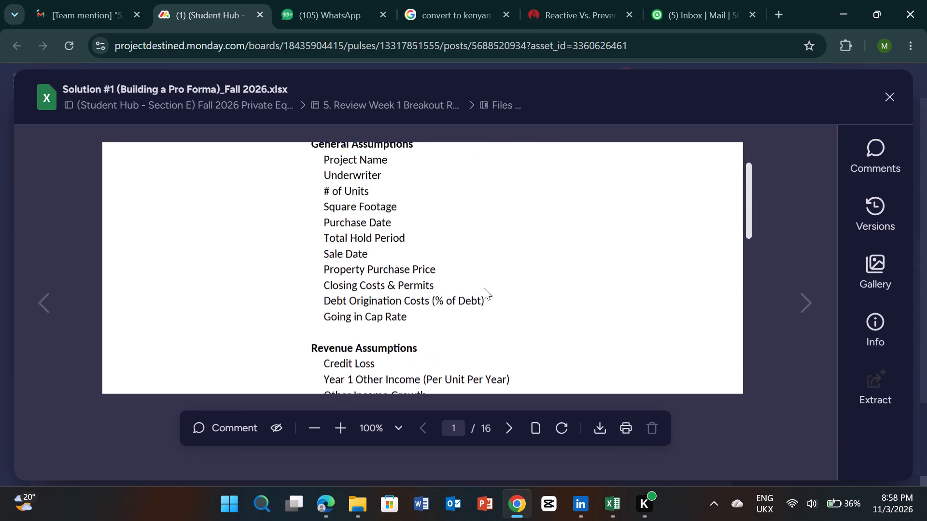
# Look through the first four pages of the Solution #1 (Building a Pro Forma) workbook preview.
pyautogui.scroll(-4, 484, 288)
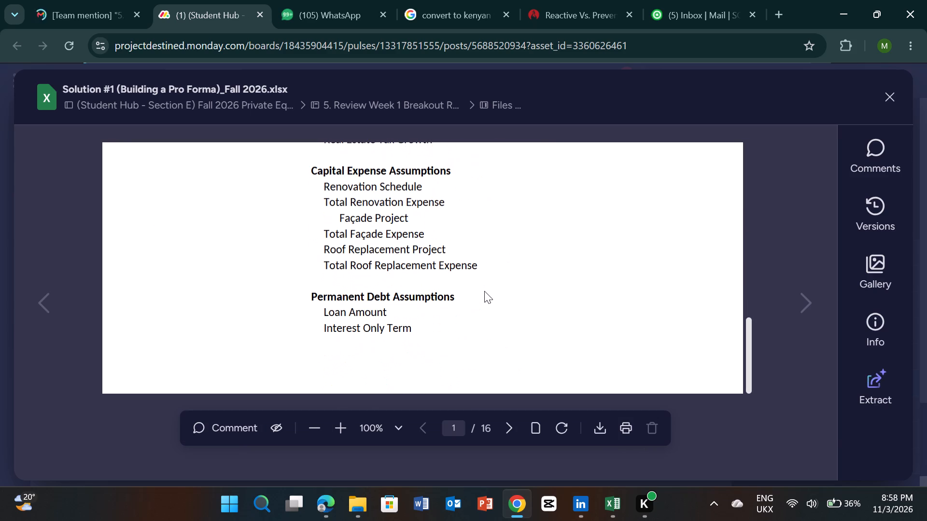
pyautogui.scroll(-6, 486, 293)
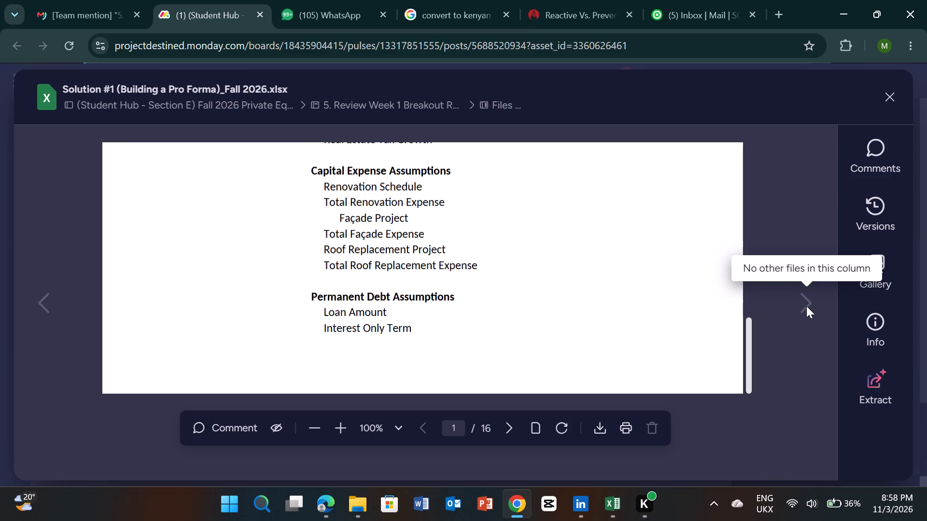
pyautogui.click(512, 430)
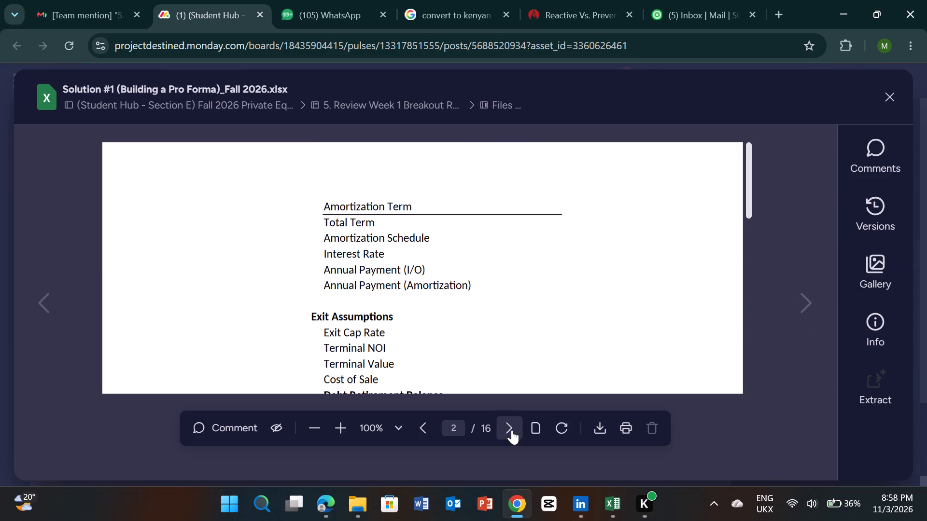
pyautogui.click(512, 430)
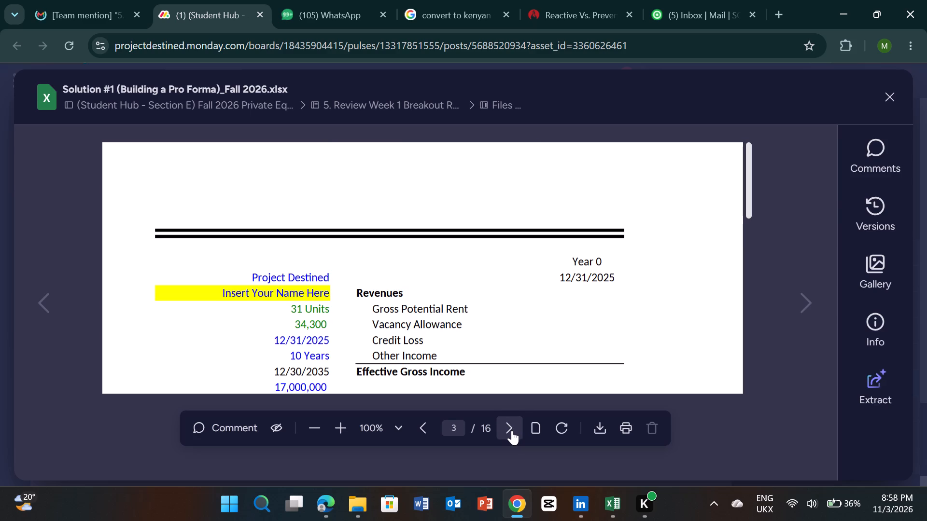
pyautogui.click(512, 430)
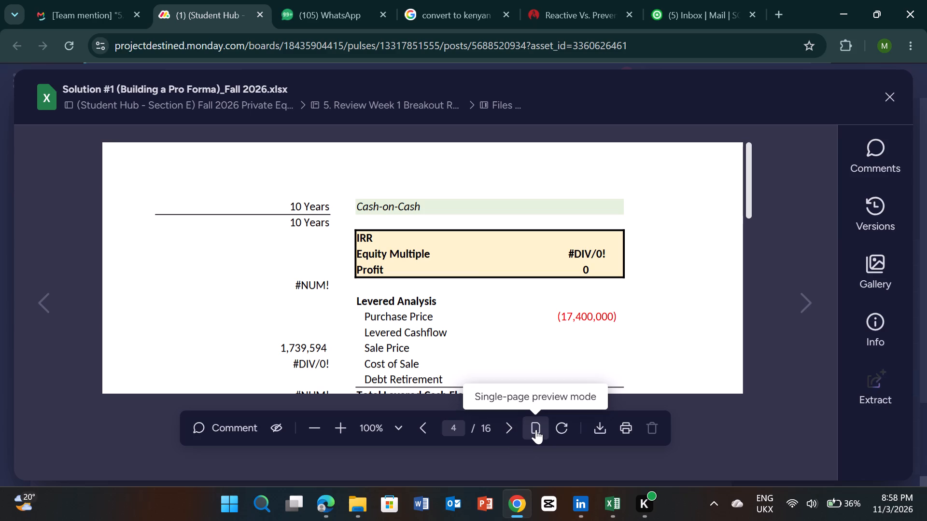
# Download the Solution #1 (Building a Pro Forma)_Fall 2026 workbook and close its preview.
pyautogui.click(597, 432)
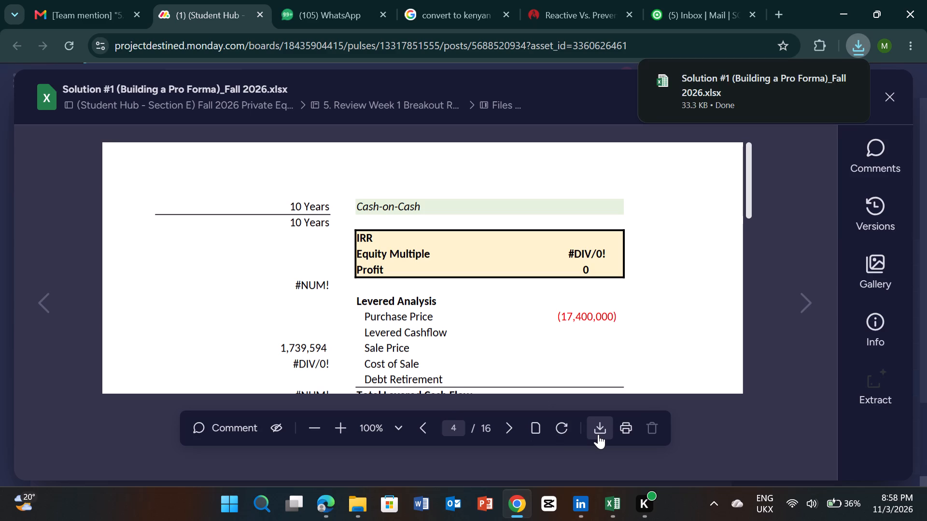
pyautogui.click(896, 99)
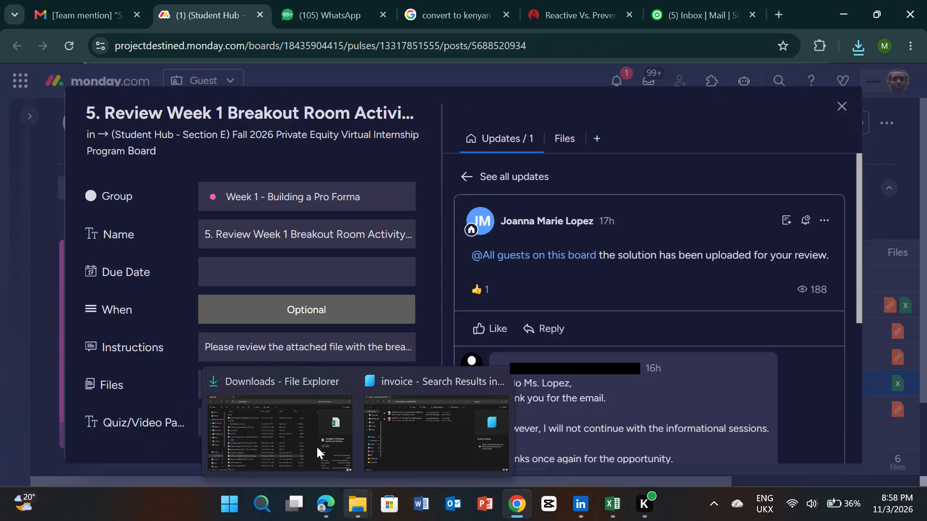
# Open Solution #1 (Building a Pro Forma)_Fall 2026 from the Downloads folder in Excel and enable editing.
pyautogui.click(317, 447)
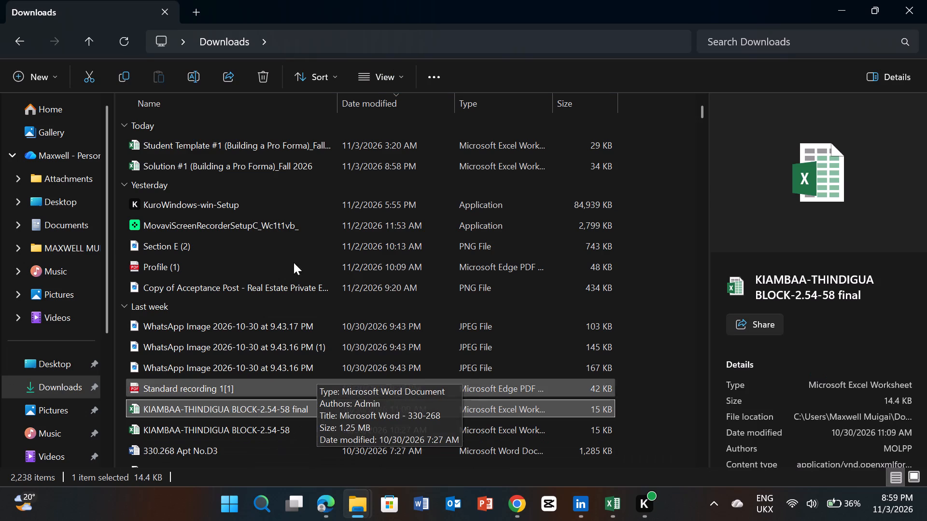
pyautogui.doubleClick(290, 165)
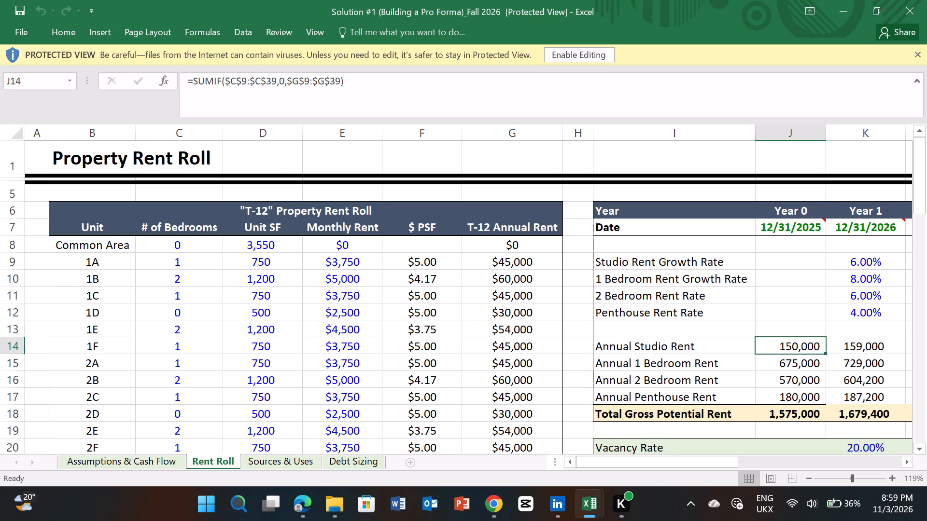
pyautogui.click(582, 53)
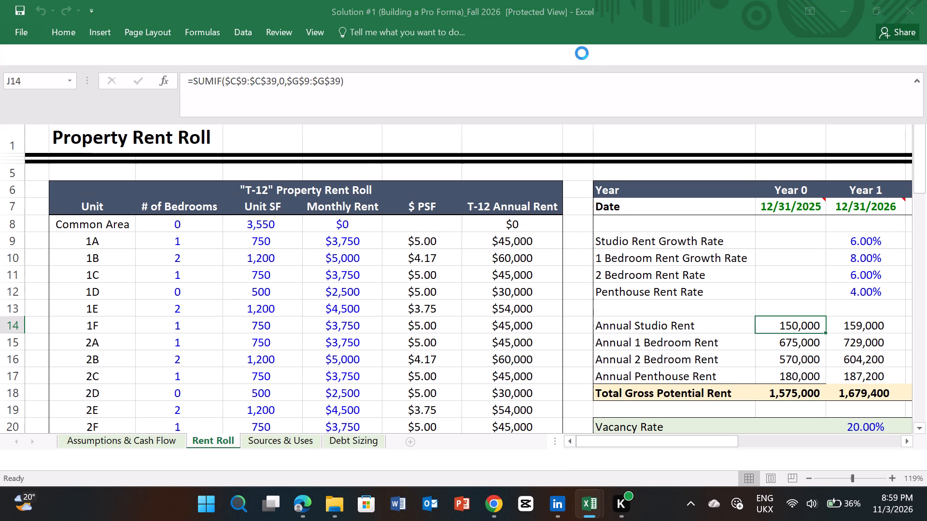
# Arrange the Solution #1 and Student Template #1 workbooks as two windows side by side.
pyautogui.click(874, 10)
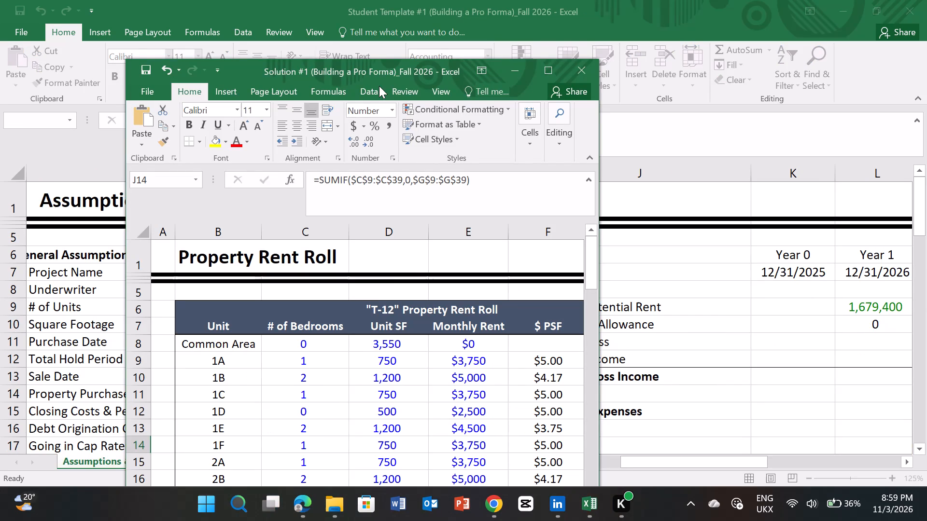
pyautogui.moveTo(356, 73); pyautogui.dragTo(231, 24)
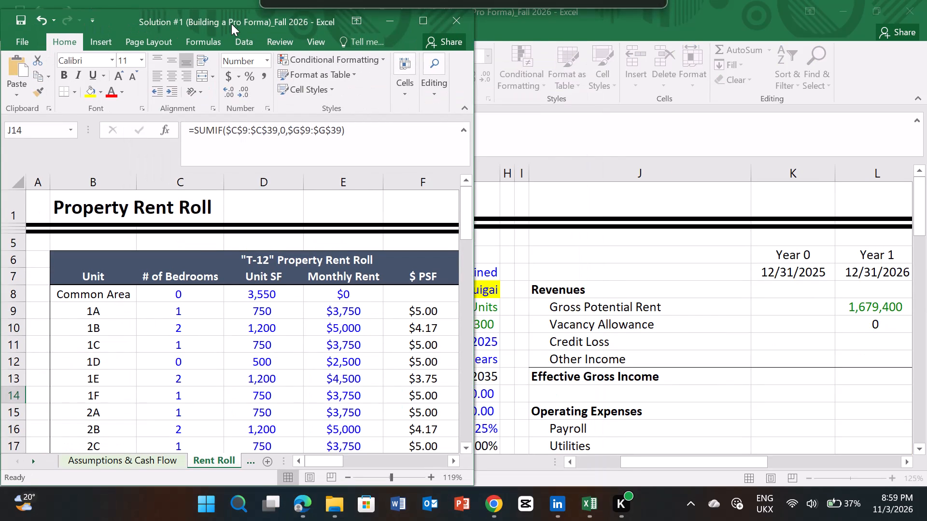
pyautogui.click(604, 16)
pyautogui.click(874, 10)
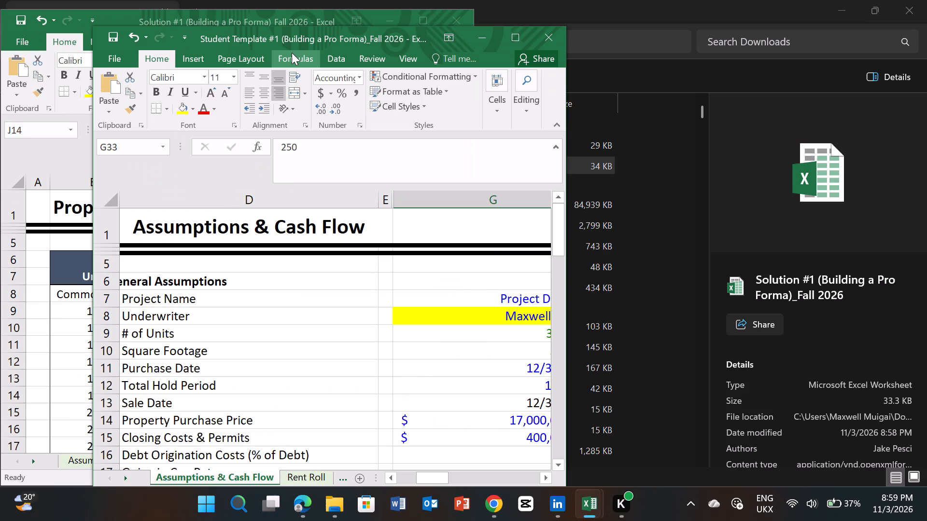
pyautogui.moveTo(295, 38); pyautogui.dragTo(642, 40)
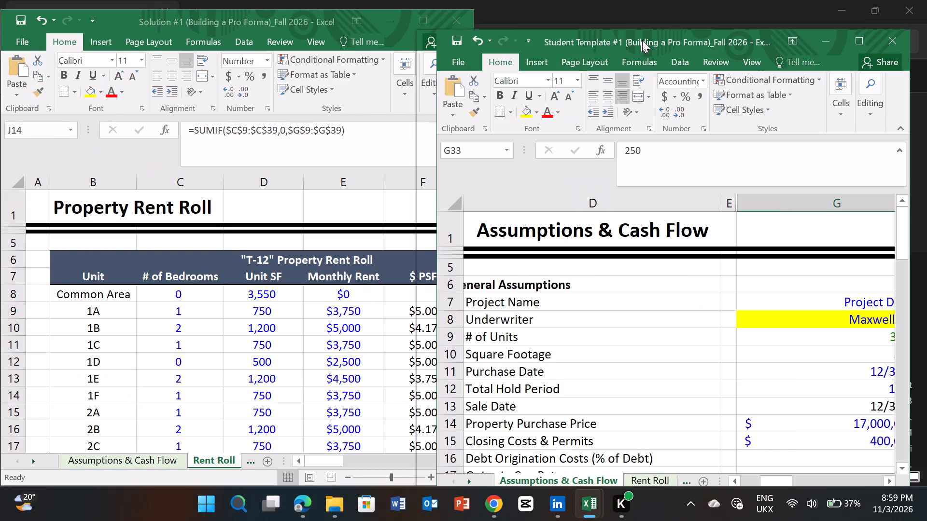
pyautogui.moveTo(642, 40); pyautogui.dragTo(684, 27)
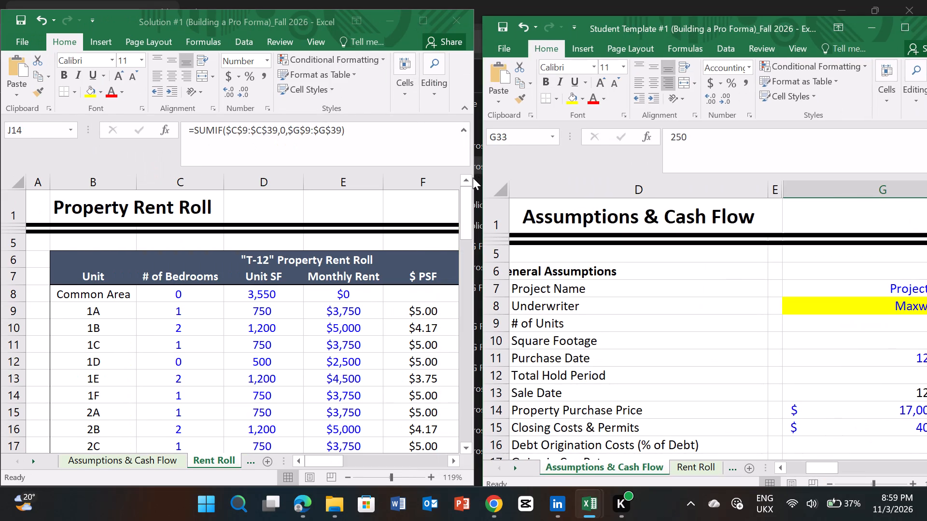
pyautogui.moveTo(475, 166); pyautogui.dragTo(432, 152)
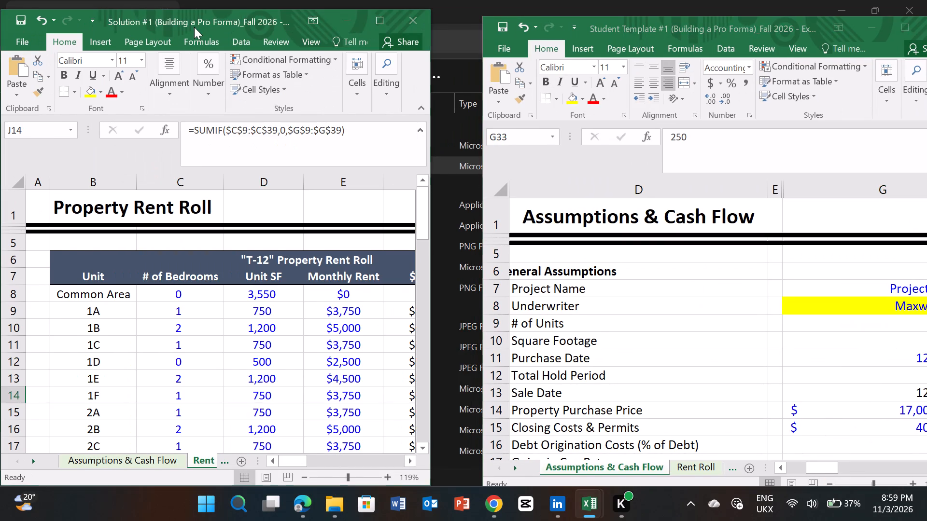
pyautogui.moveTo(193, 26); pyautogui.dragTo(202, 27)
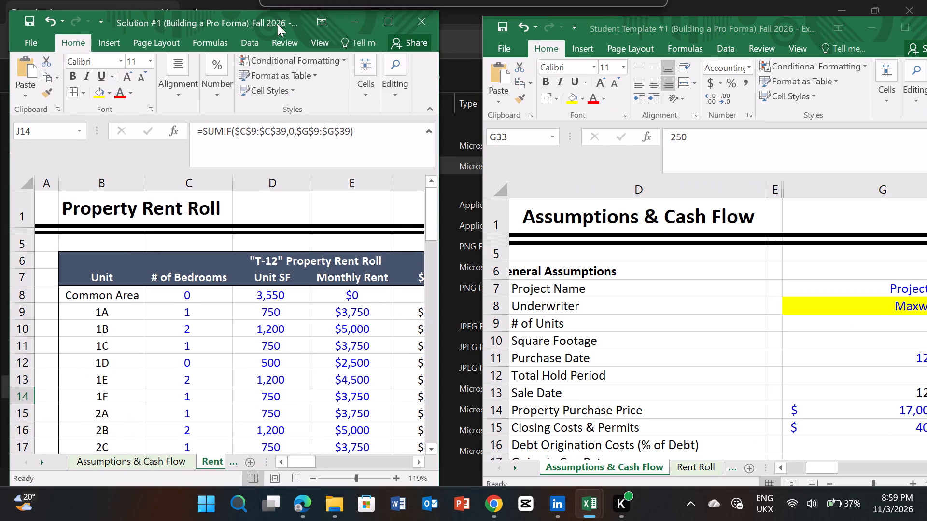
pyautogui.moveTo(657, 28); pyautogui.dragTo(647, 27)
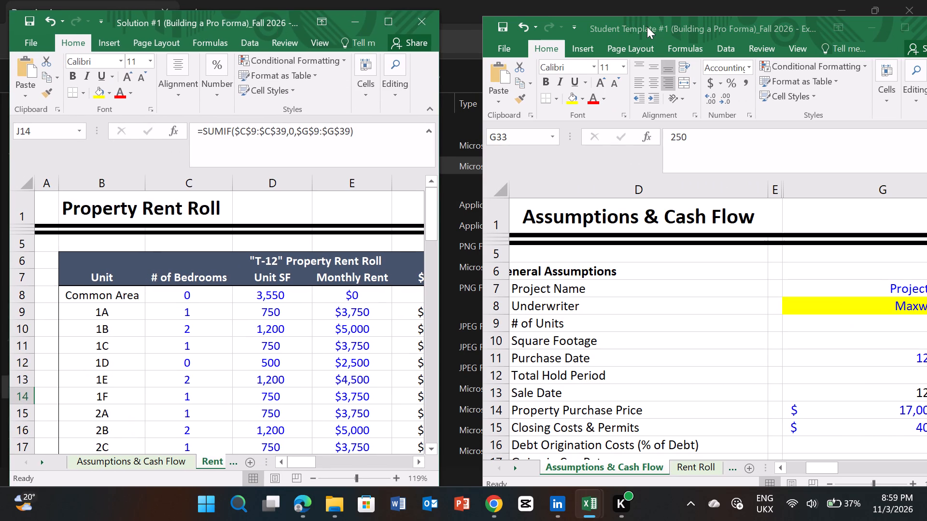
pyautogui.moveTo(647, 27); pyautogui.dragTo(619, 23)
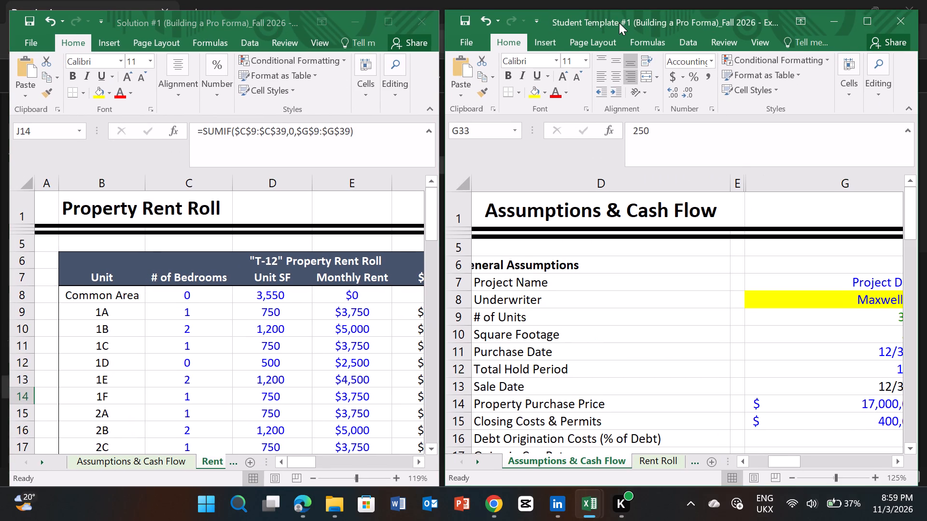
pyautogui.moveTo(619, 23); pyautogui.dragTo(625, 21)
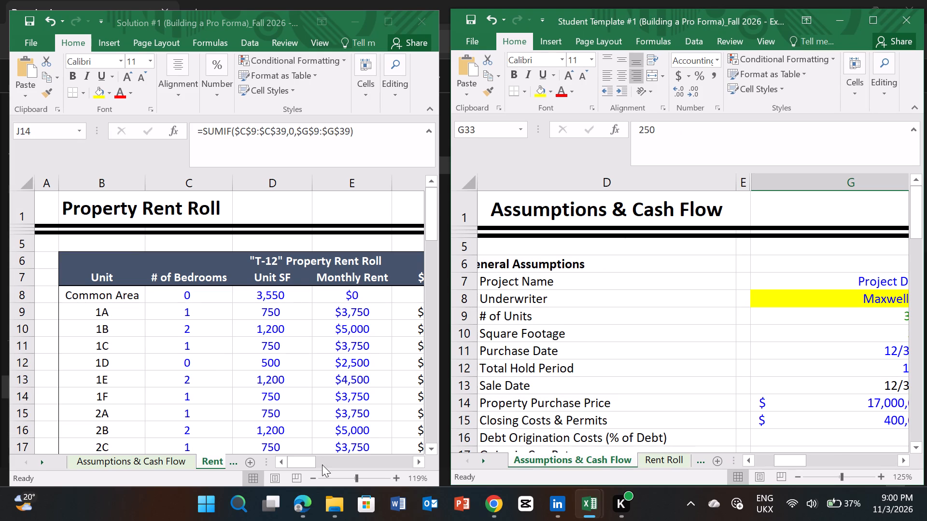
# Show the template's Rent Roll sheet and compare its yearly growth rates and rents with the solution's Rent Roll.
pyautogui.moveTo(314, 461); pyautogui.dragTo(350, 459)
pyautogui.click(654, 458)
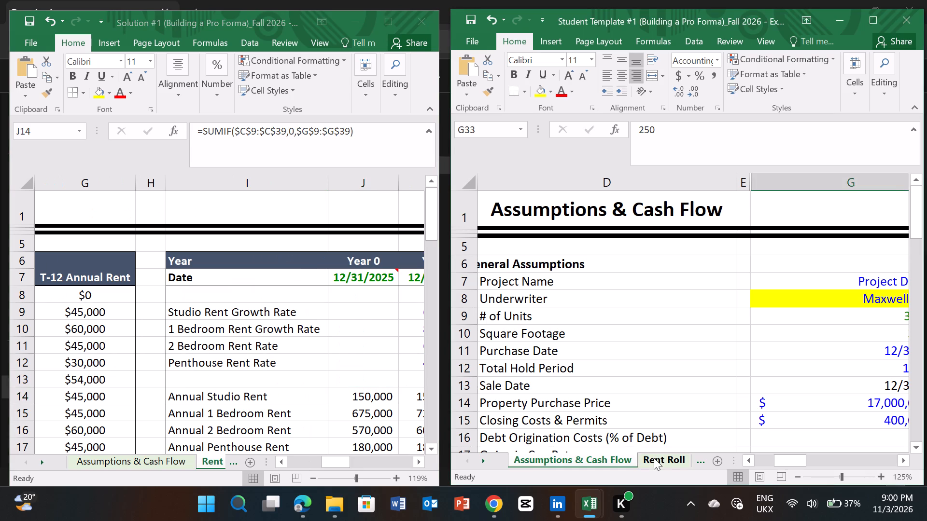
pyautogui.click(654, 458)
pyautogui.scroll(3, 758, 382)
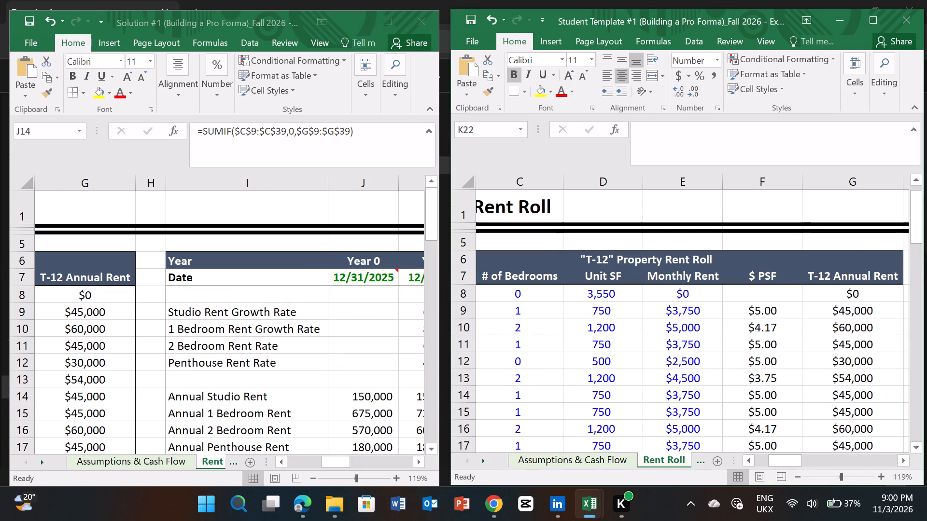
pyautogui.scroll(3, 758, 382)
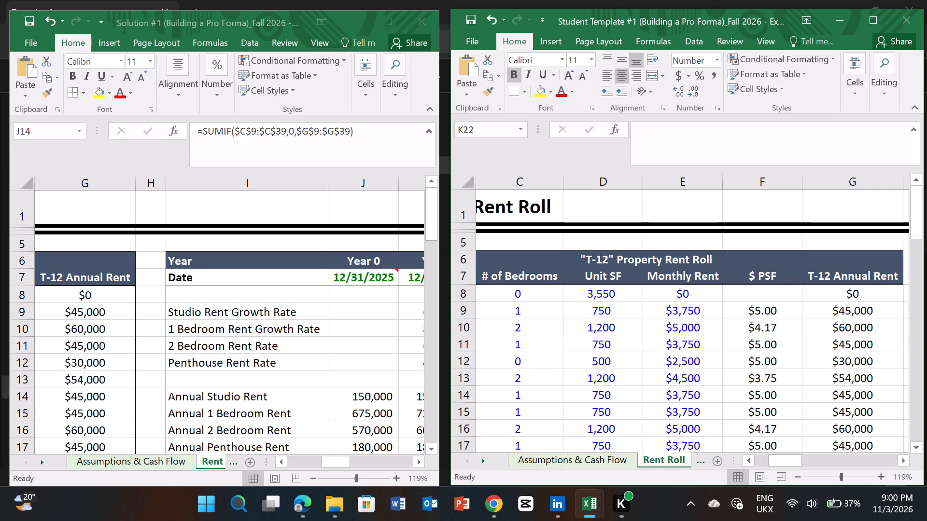
pyautogui.scroll(3, 758, 382)
pyautogui.moveTo(791, 460); pyautogui.dragTo(826, 456)
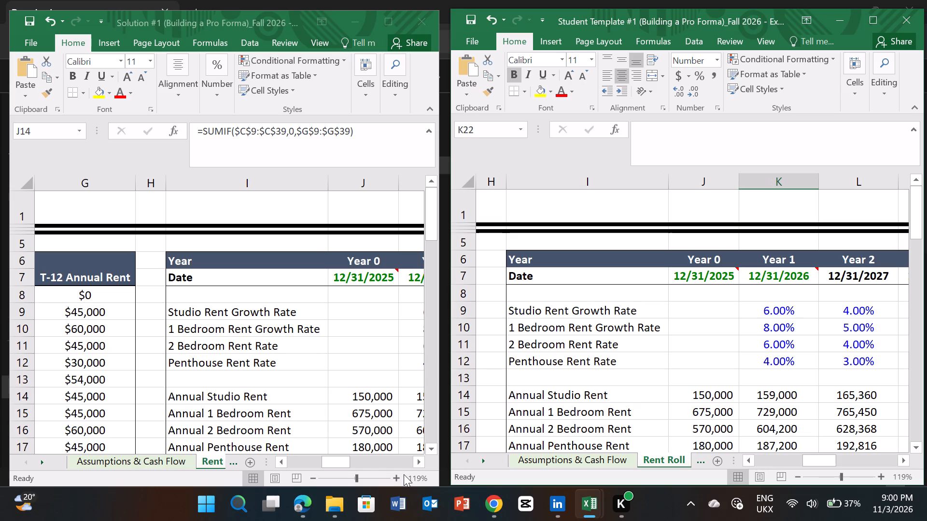
pyautogui.scroll(-1, 355, 410)
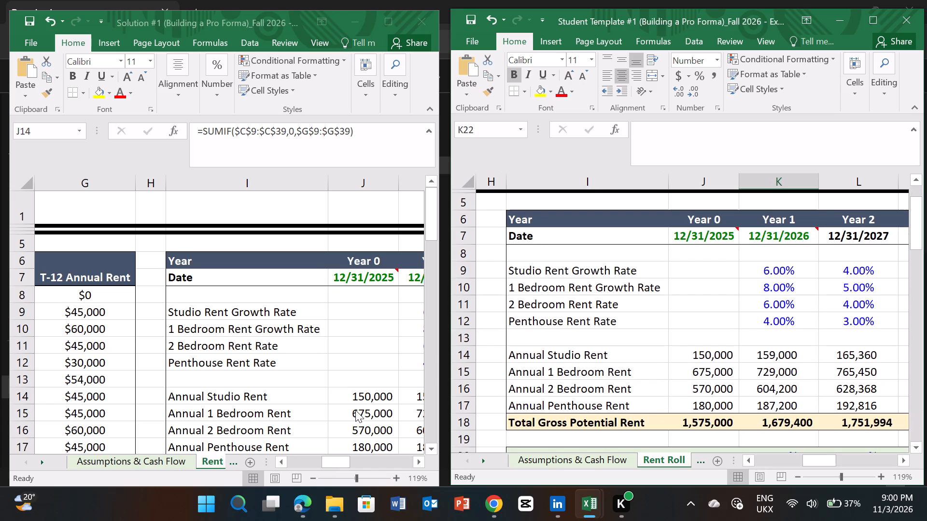
pyautogui.click(356, 410)
pyautogui.scroll(-1, 357, 408)
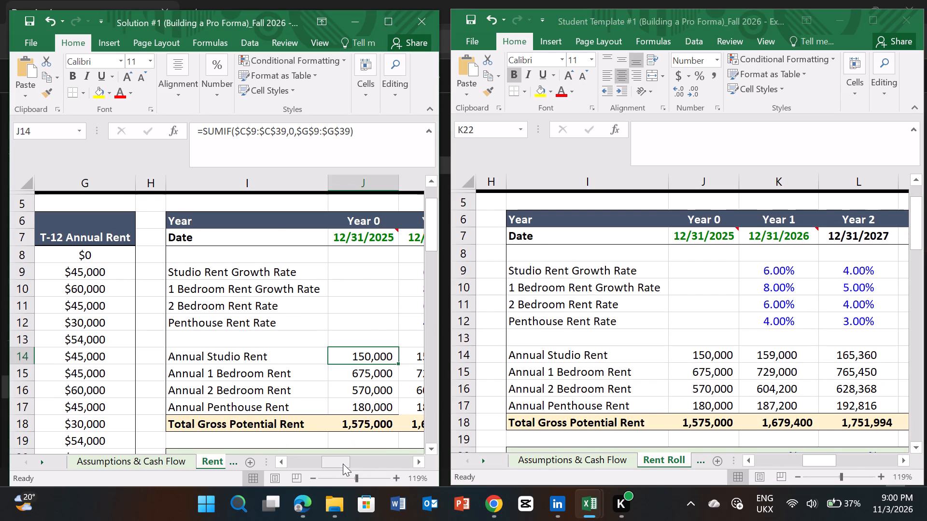
pyautogui.moveTo(342, 463); pyautogui.dragTo(356, 463)
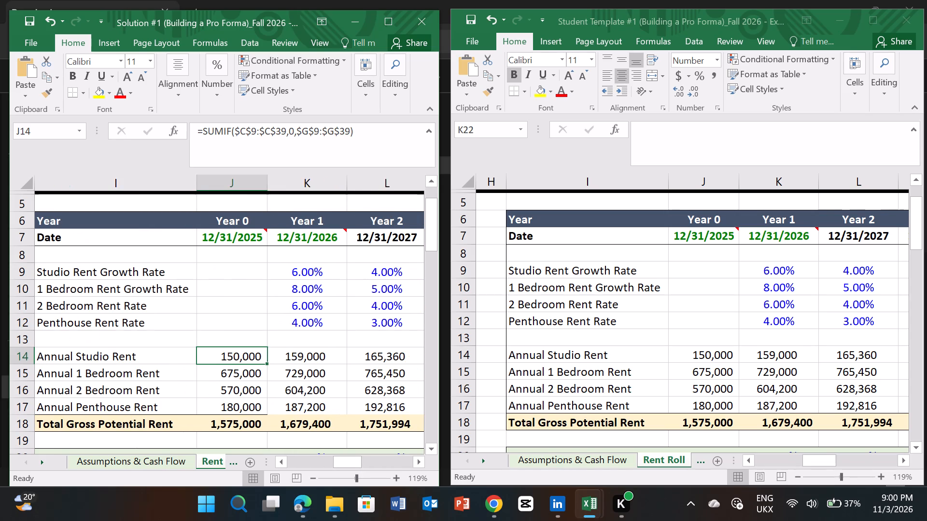
# Inspect the Year 1 Vacancy Allowance formula in cell K22 of the solution's Rent Roll.
pyautogui.scroll(-2, 247, 384)
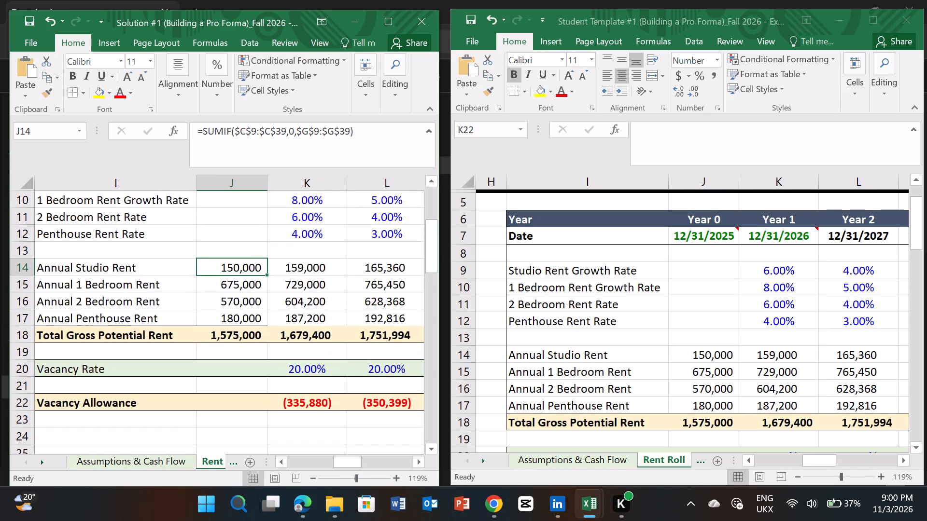
pyautogui.click(312, 406)
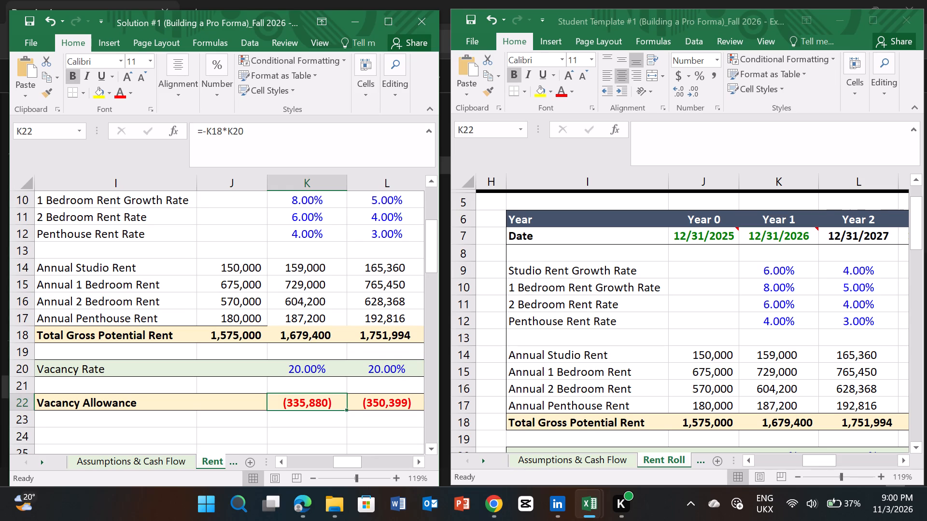
pyautogui.scroll(-1, 764, 290)
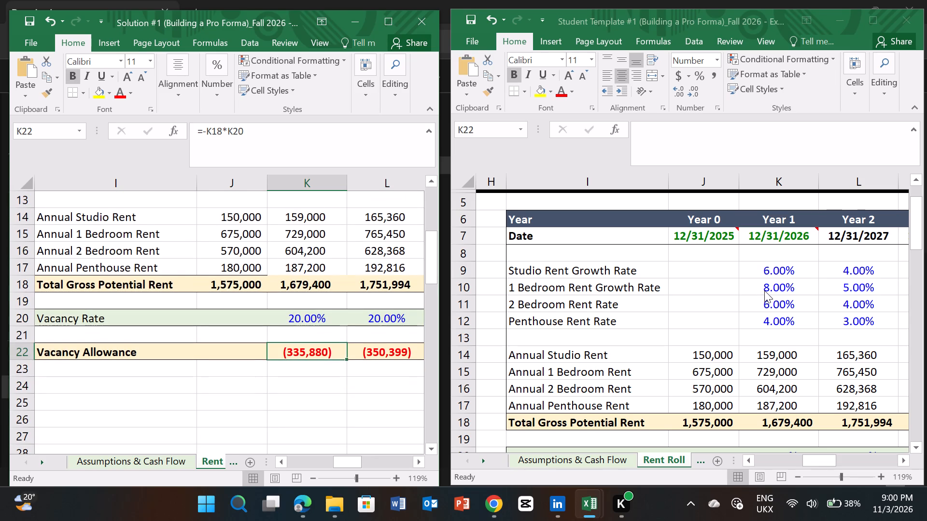
# Enter the formula =K18*K20 for the Year 1 Vacancy Allowance in cell K22 of the template's Rent Roll.
pyautogui.click(717, 311)
pyautogui.scroll(-2, 744, 333)
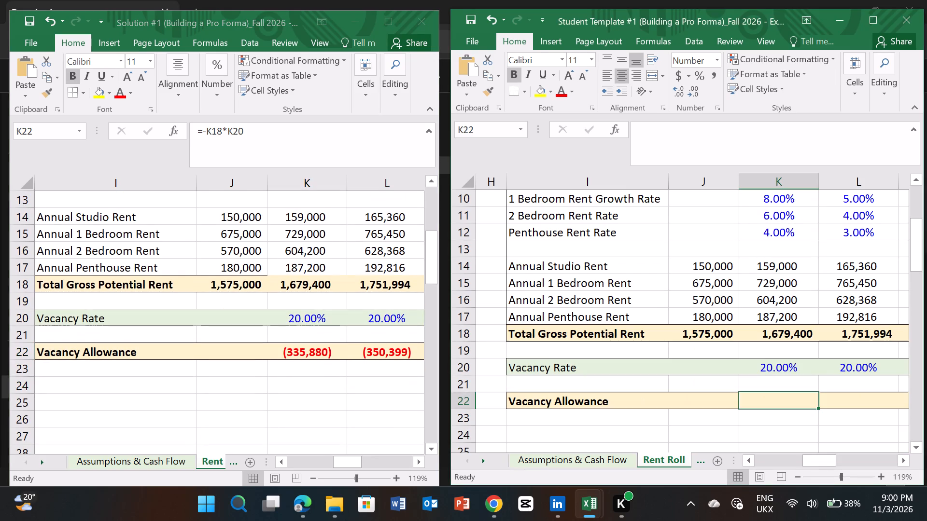
pyautogui.click(766, 403)
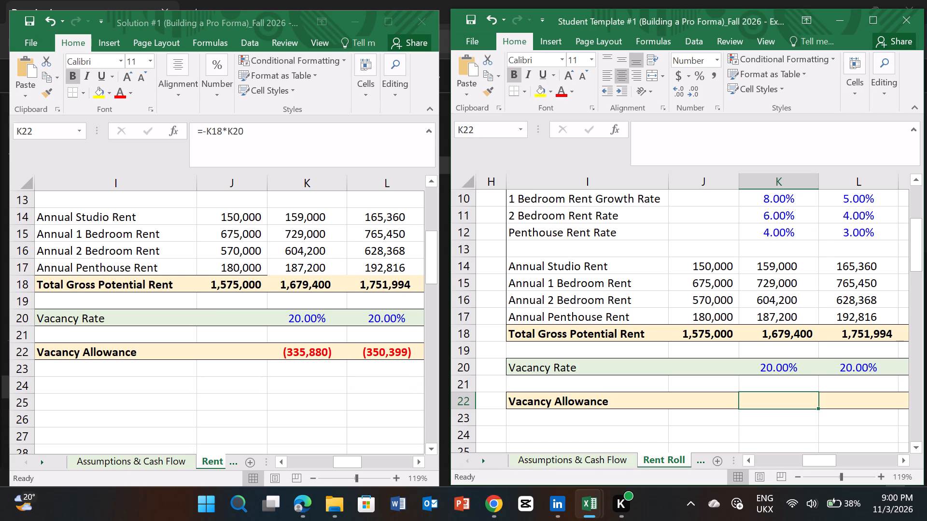
pyautogui.press('=')
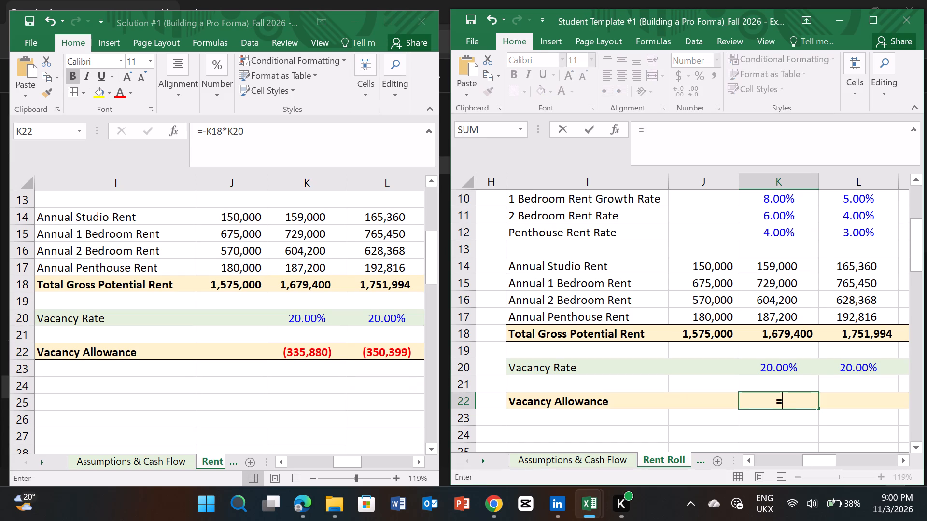
pyautogui.click(776, 336)
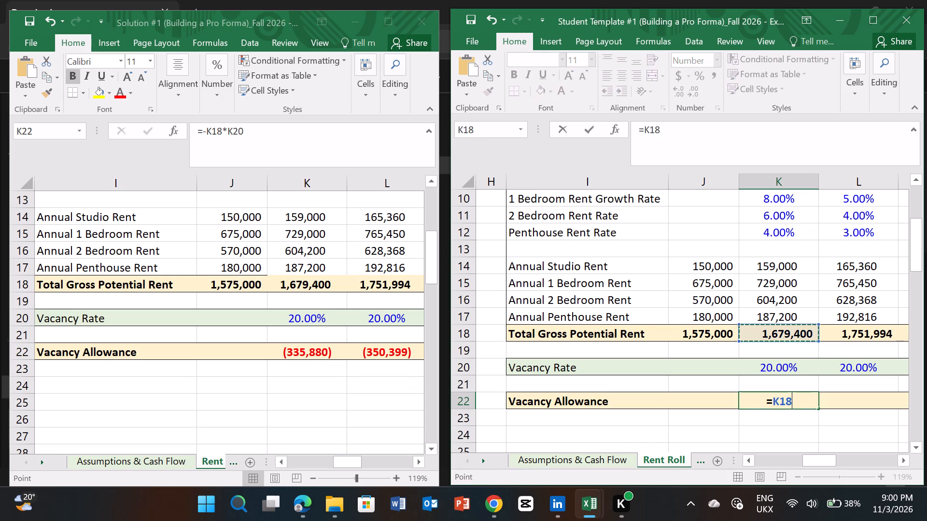
pyautogui.hotkey('shift', '*')
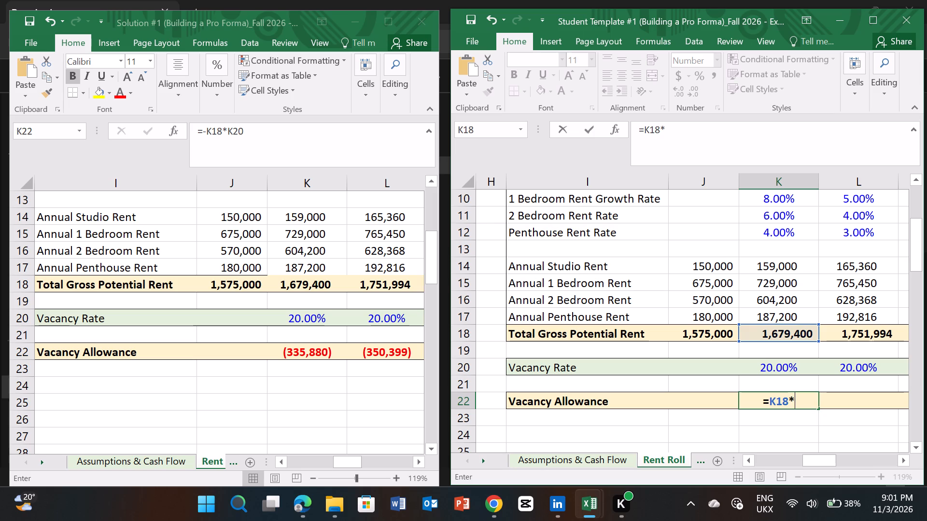
pyautogui.click(772, 370)
pyautogui.press('Return')
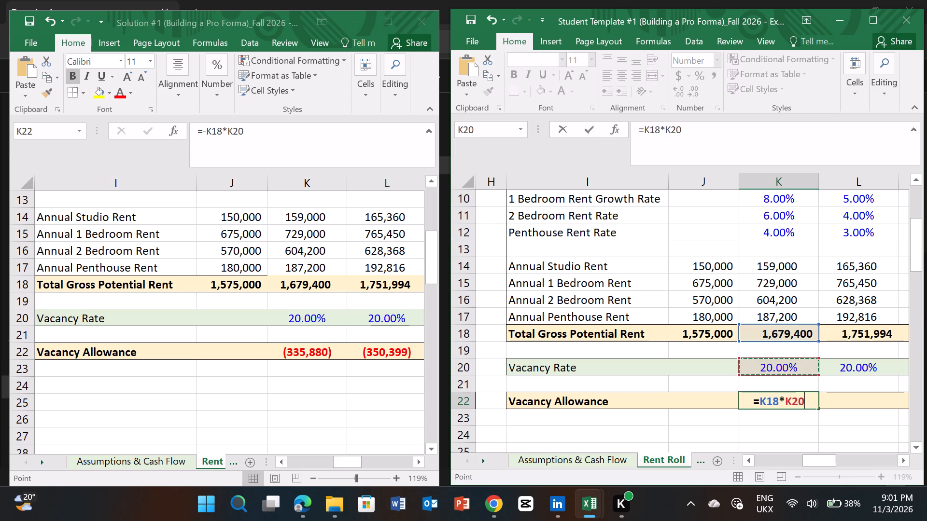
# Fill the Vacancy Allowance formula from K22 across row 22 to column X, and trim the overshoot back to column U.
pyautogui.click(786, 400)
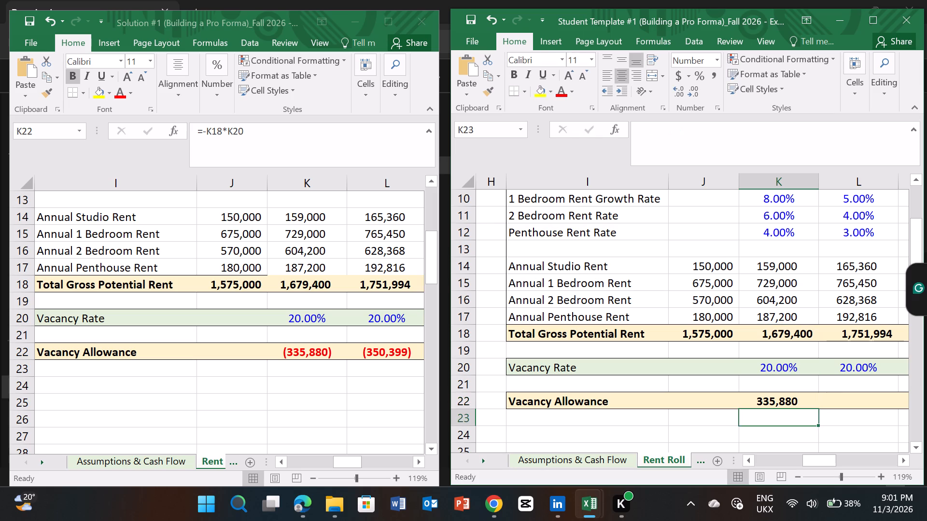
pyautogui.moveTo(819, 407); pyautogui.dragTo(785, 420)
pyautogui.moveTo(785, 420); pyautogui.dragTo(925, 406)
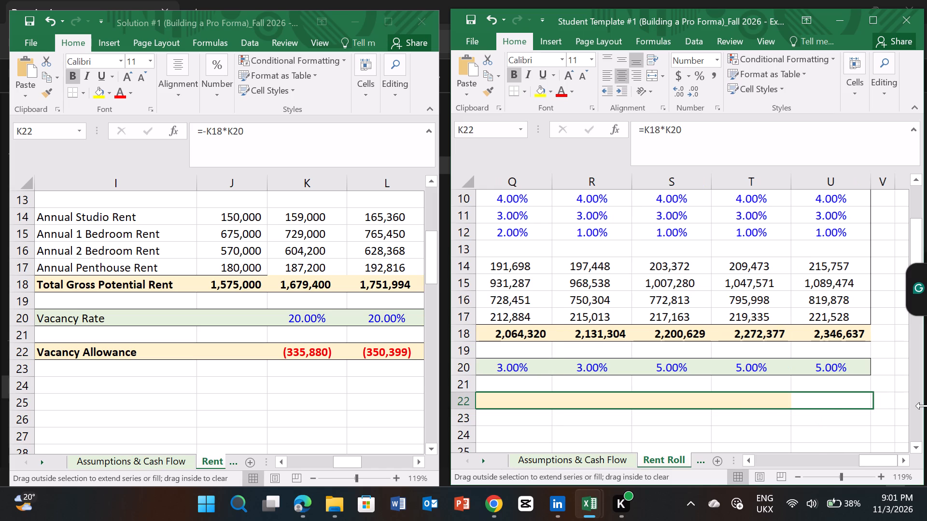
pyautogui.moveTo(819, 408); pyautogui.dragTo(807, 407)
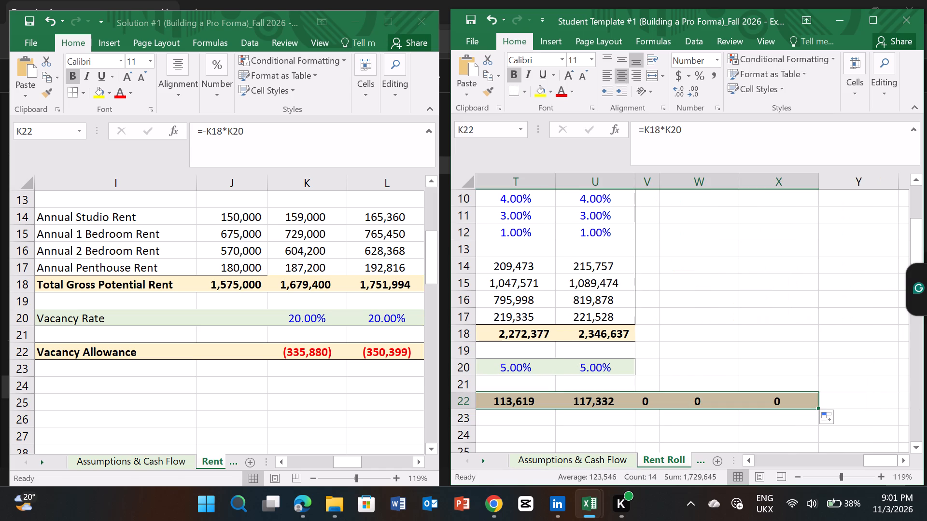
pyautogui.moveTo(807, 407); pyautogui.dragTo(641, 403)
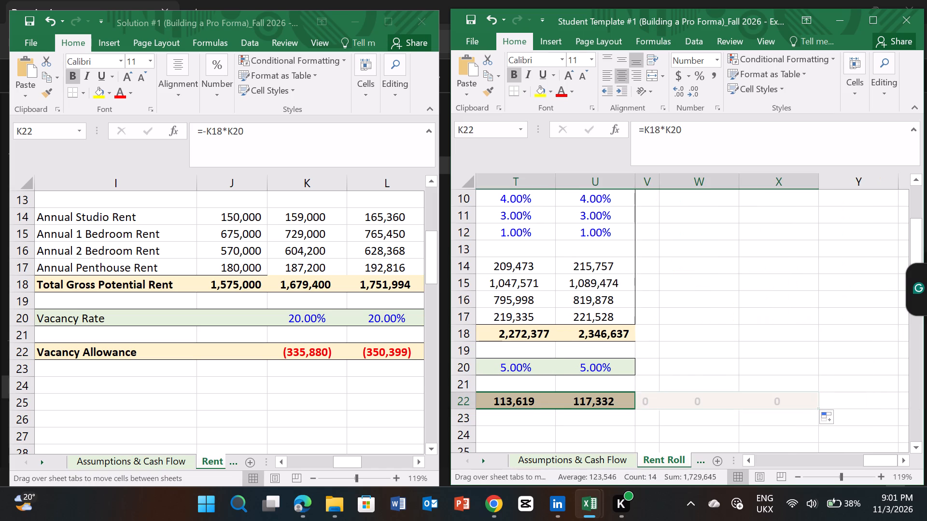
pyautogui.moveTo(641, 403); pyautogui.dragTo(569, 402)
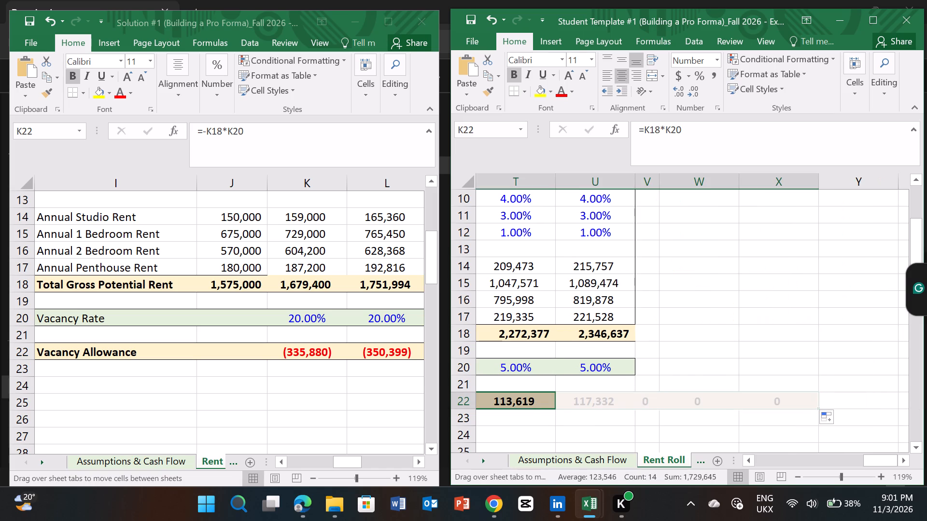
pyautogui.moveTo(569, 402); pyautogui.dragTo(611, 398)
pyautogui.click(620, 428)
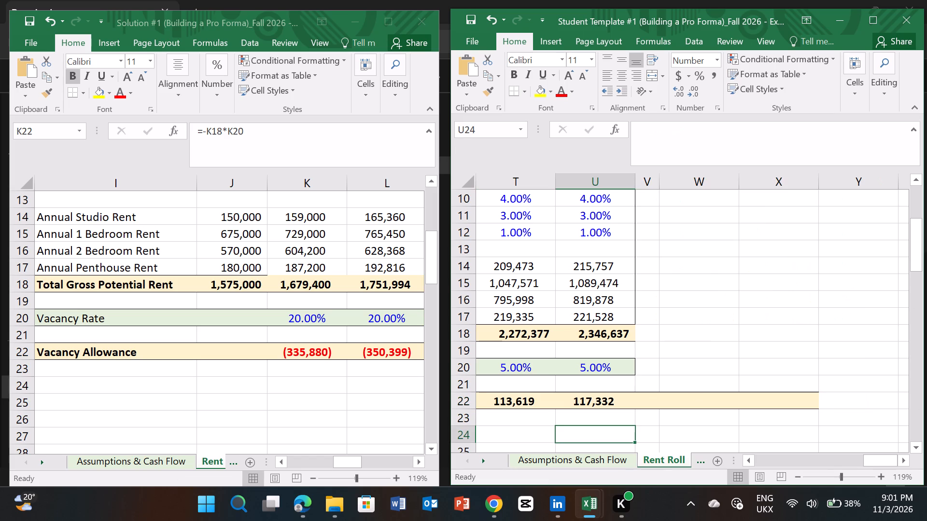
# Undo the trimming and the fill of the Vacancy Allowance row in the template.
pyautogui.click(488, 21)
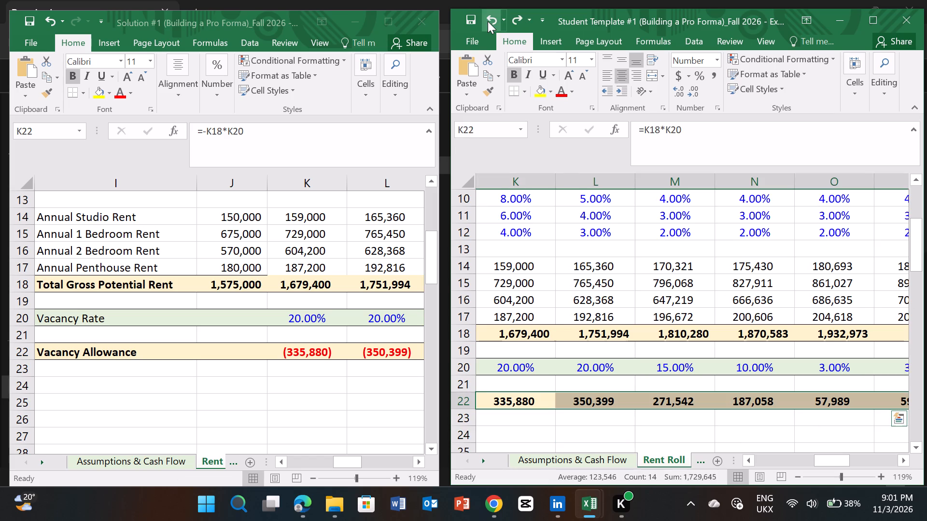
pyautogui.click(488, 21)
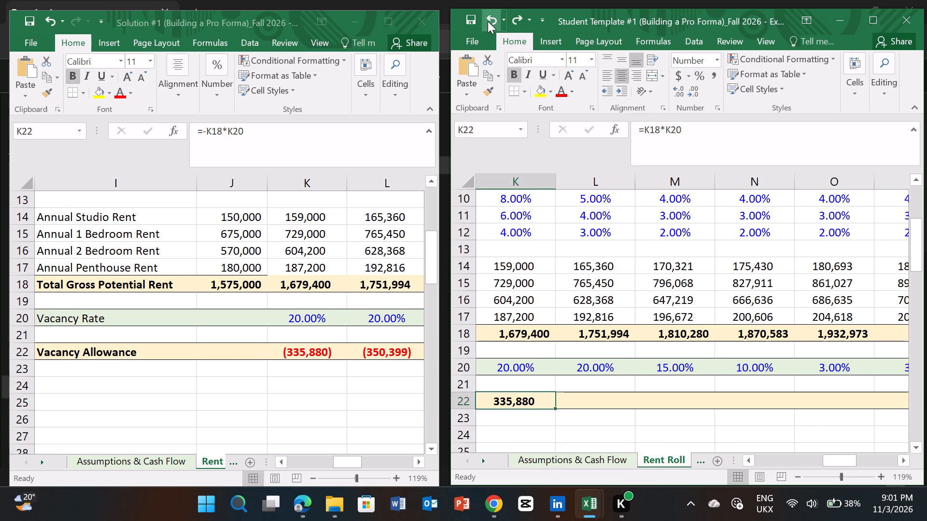
# Fill the Vacancy Allowance formula from K22 across to O22 in the template's Rent Roll.
pyautogui.moveTo(554, 408); pyautogui.dragTo(554, 406)
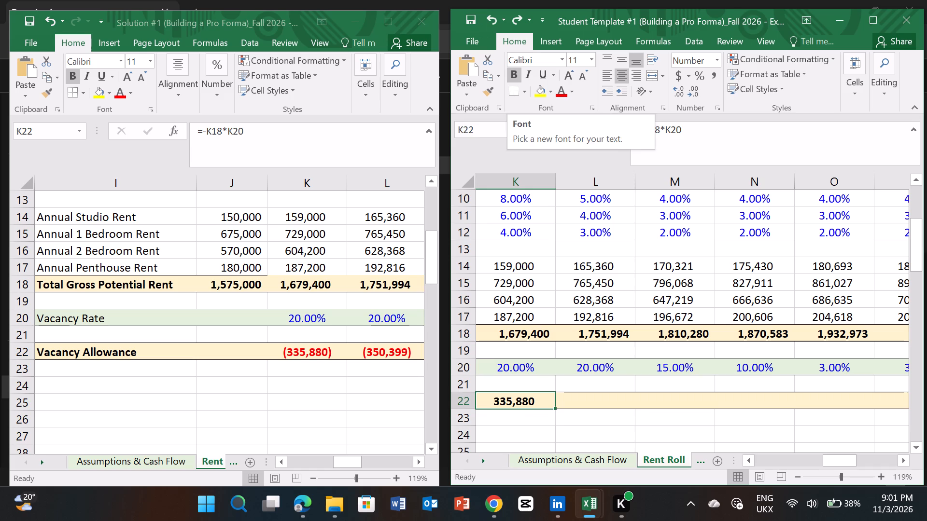
pyautogui.moveTo(554, 406); pyautogui.dragTo(854, 404)
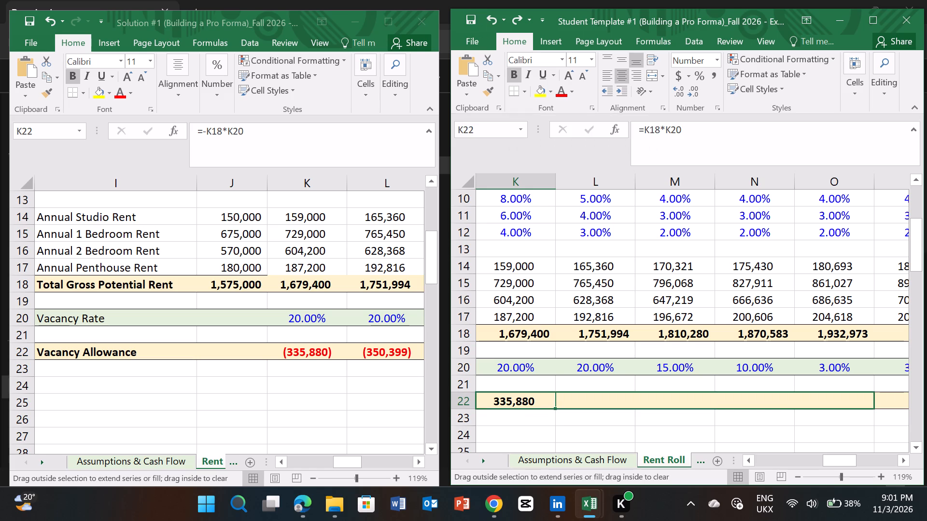
pyautogui.moveTo(854, 404); pyautogui.dragTo(907, 405)
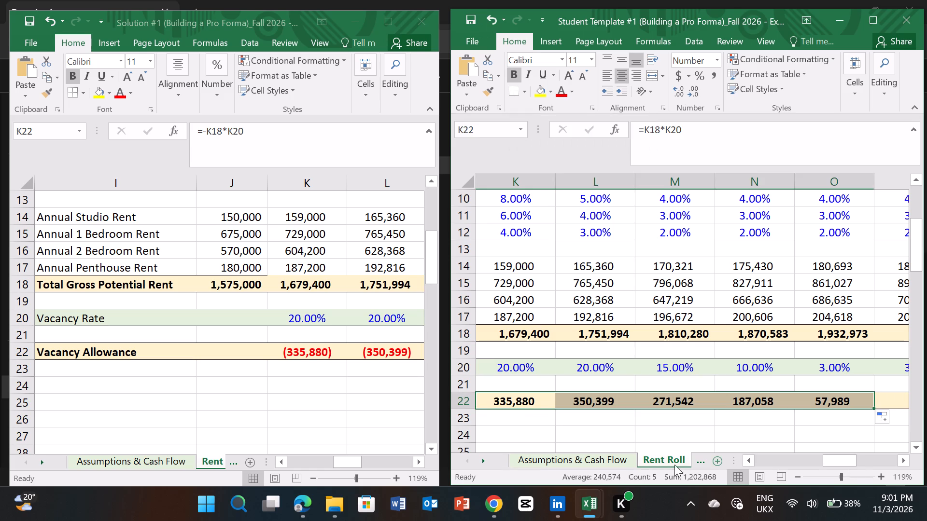
# Examine the Vacancy Allowance amounts across the yearly columns of the solution's Rent Roll for comparison with the template.
pyautogui.moveTo(344, 461); pyautogui.dragTo(382, 458)
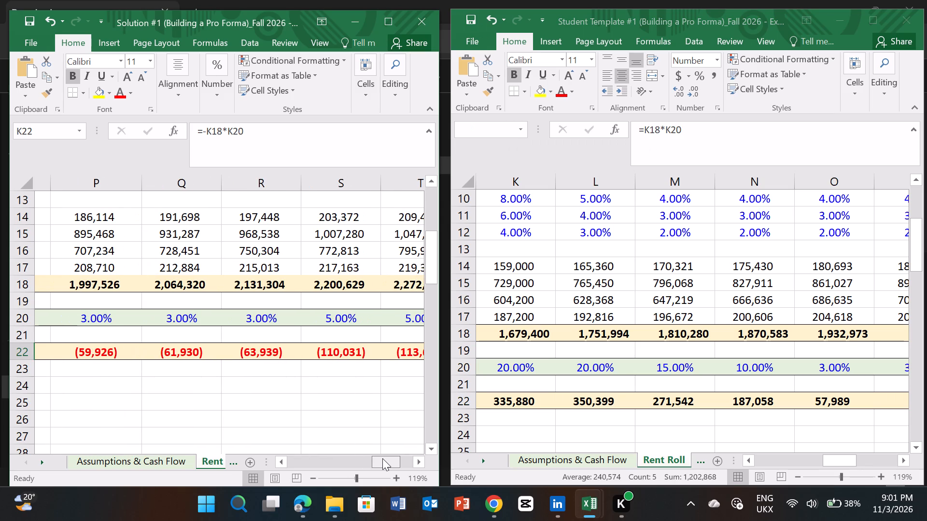
pyautogui.moveTo(382, 458); pyautogui.dragTo(382, 458)
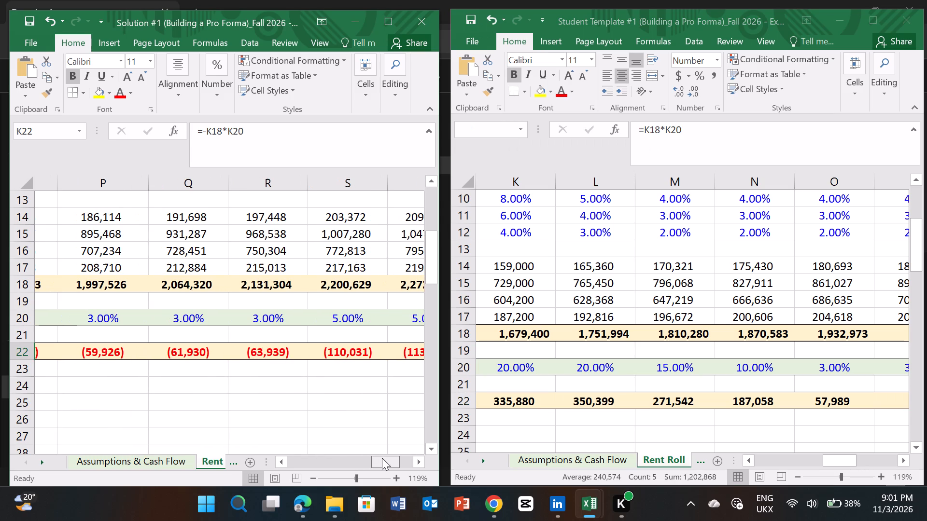
pyautogui.moveTo(382, 458); pyautogui.dragTo(379, 456)
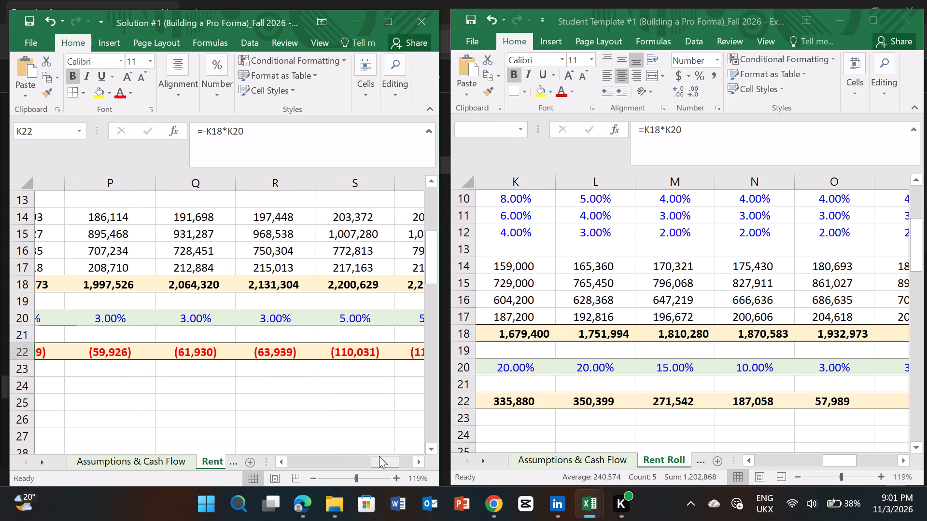
pyautogui.moveTo(379, 456); pyautogui.dragTo(348, 458)
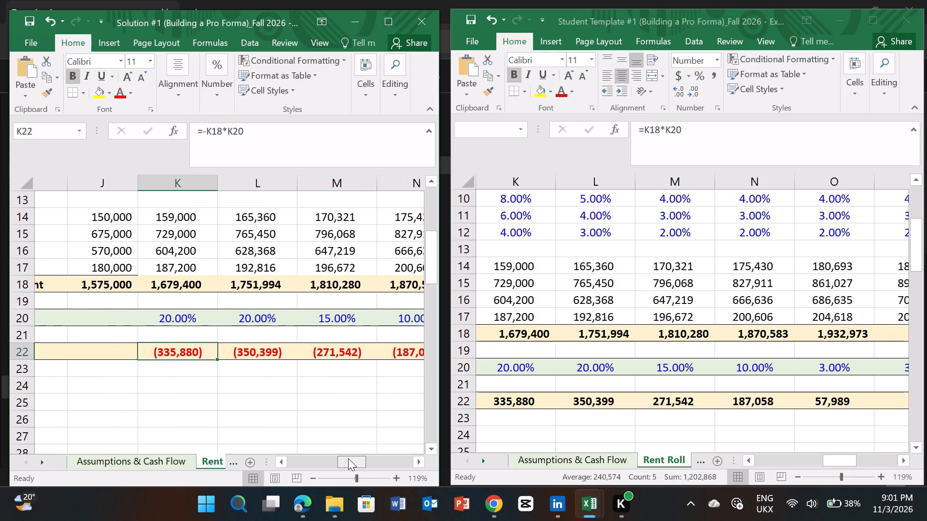
pyautogui.moveTo(348, 458); pyautogui.dragTo(350, 458)
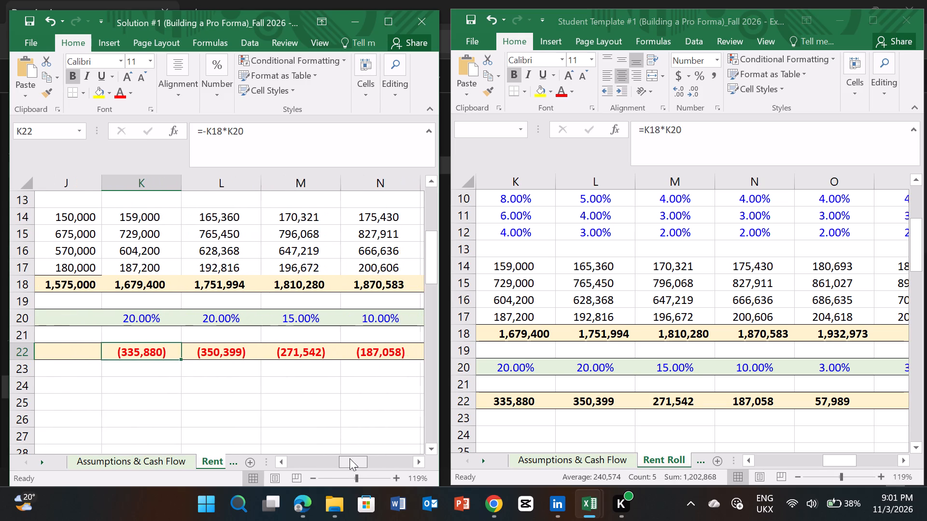
pyautogui.moveTo(350, 458); pyautogui.dragTo(365, 454)
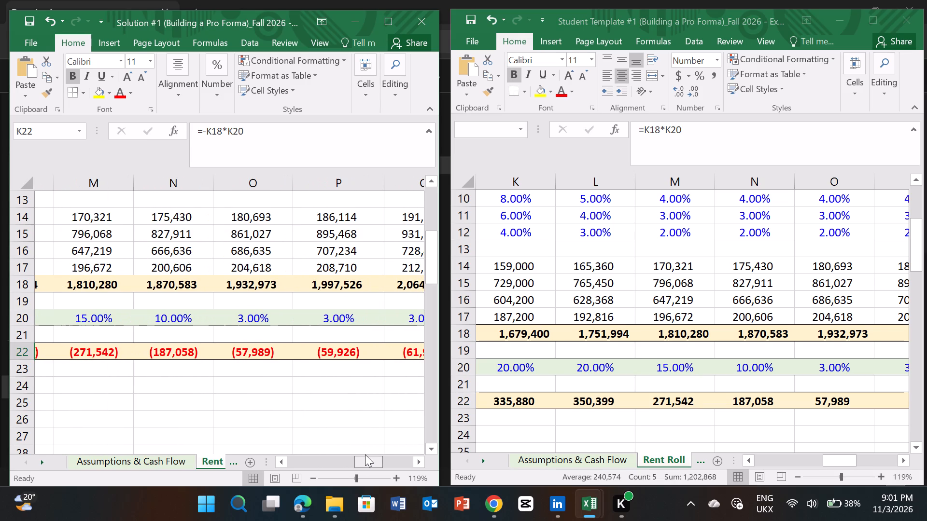
pyautogui.moveTo(365, 454); pyautogui.dragTo(365, 452)
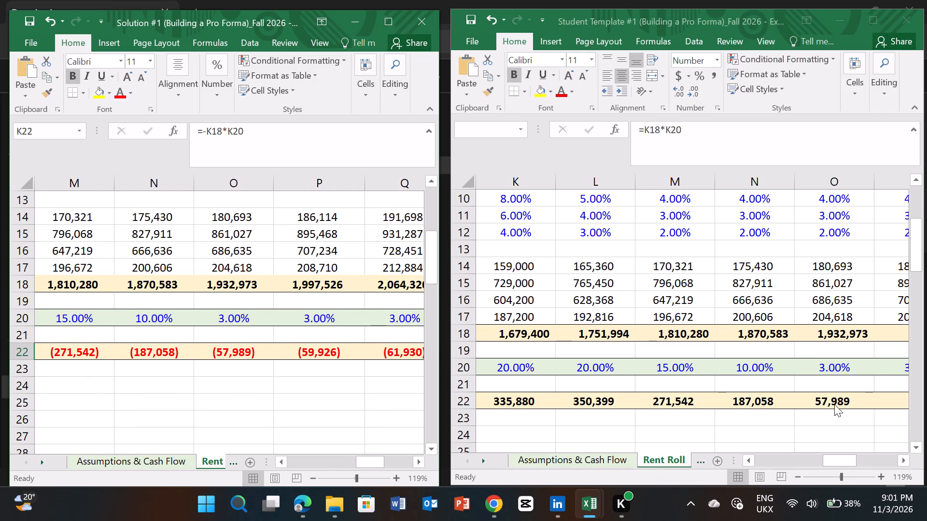
# Extend the template's Vacancy Allowance formula from O22 across to S22.
pyautogui.click(836, 400)
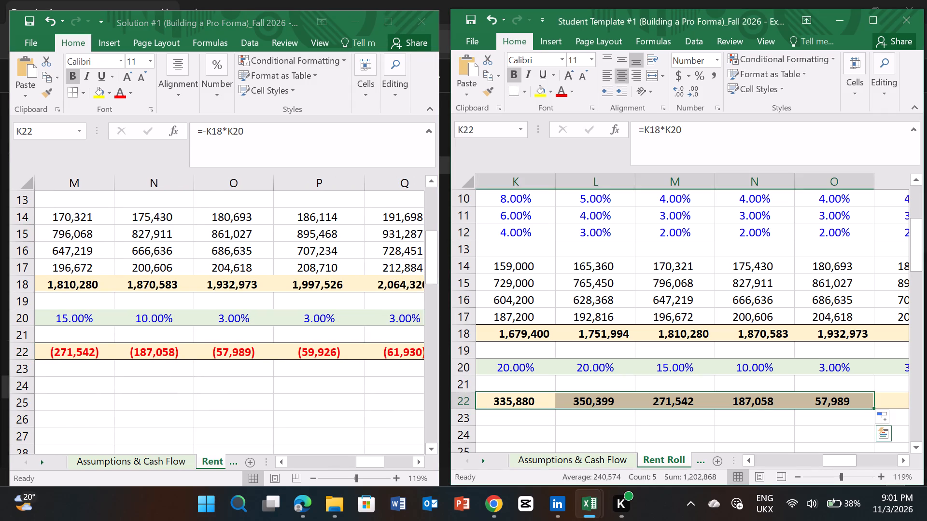
pyautogui.click(855, 406)
pyautogui.moveTo(848, 458); pyautogui.dragTo(878, 454)
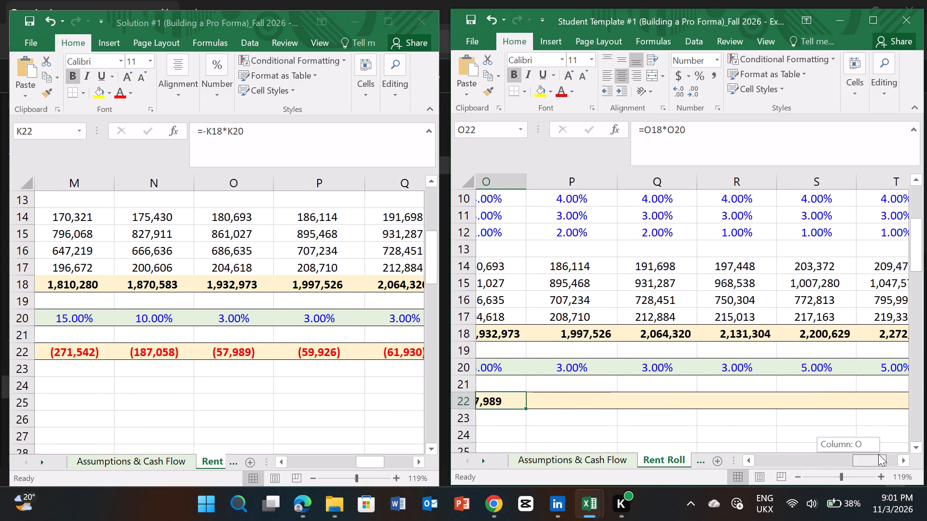
pyautogui.moveTo(554, 407); pyautogui.dragTo(646, 401)
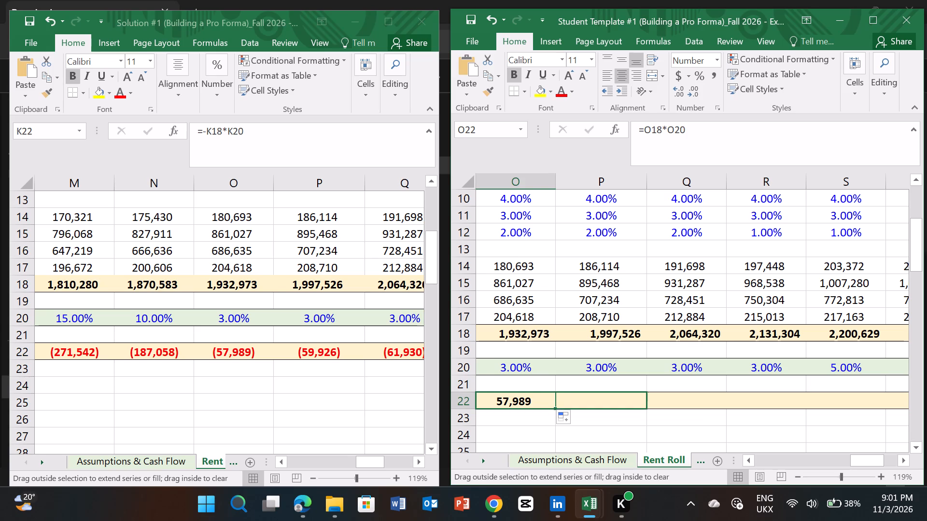
pyautogui.moveTo(646, 401); pyautogui.dragTo(847, 400)
pyautogui.moveTo(859, 458); pyautogui.dragTo(876, 457)
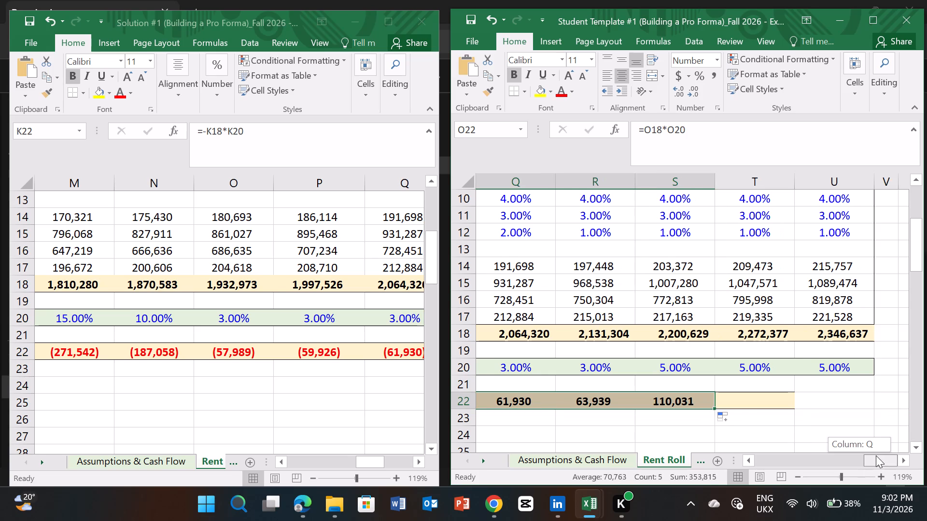
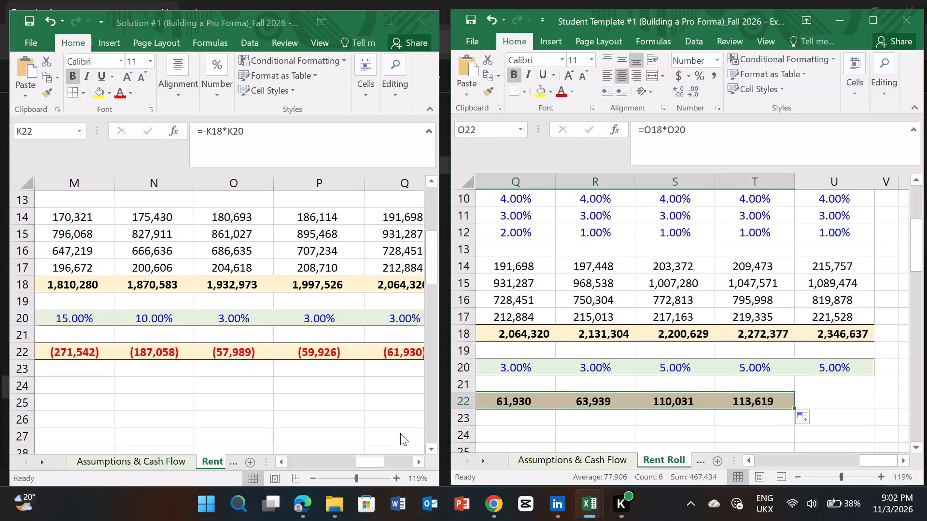
# Extend the template's Vacancy Allowance formula from T22 to U22, the last yearly column of the Rent Roll.
pyautogui.moveTo(371, 458); pyautogui.dragTo(407, 455)
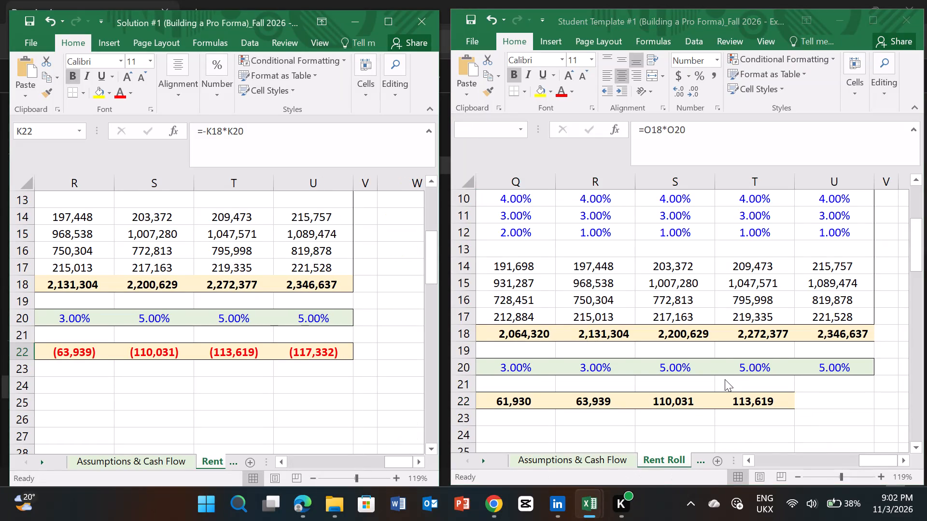
pyautogui.click(789, 402)
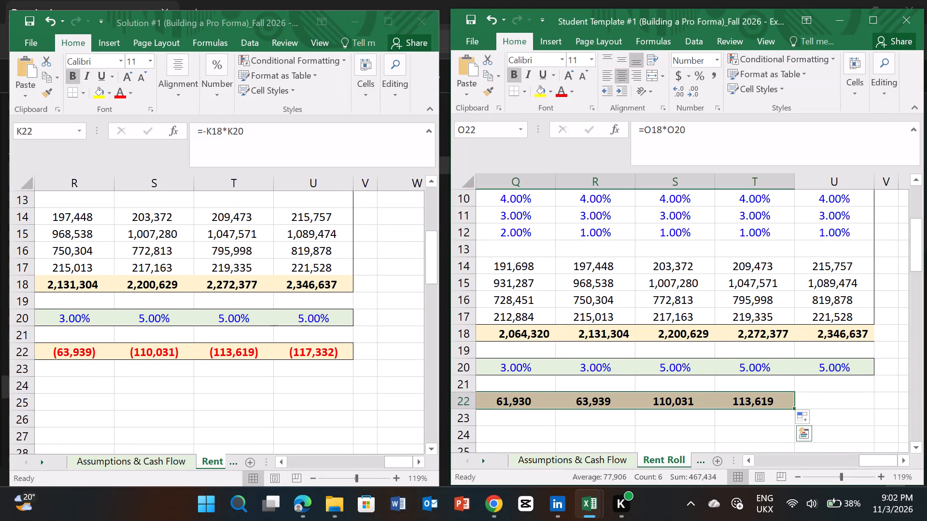
pyautogui.moveTo(794, 406); pyautogui.dragTo(844, 407)
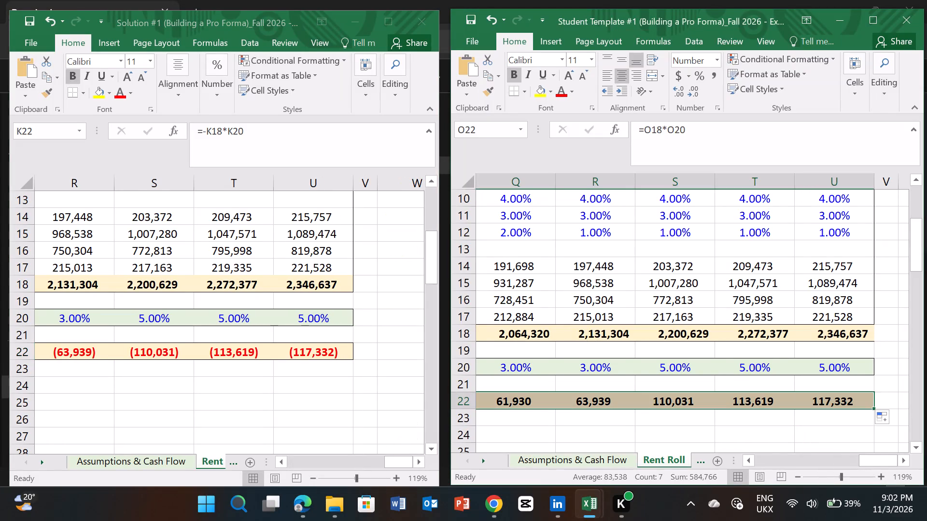
pyautogui.click(651, 424)
pyautogui.click(672, 440)
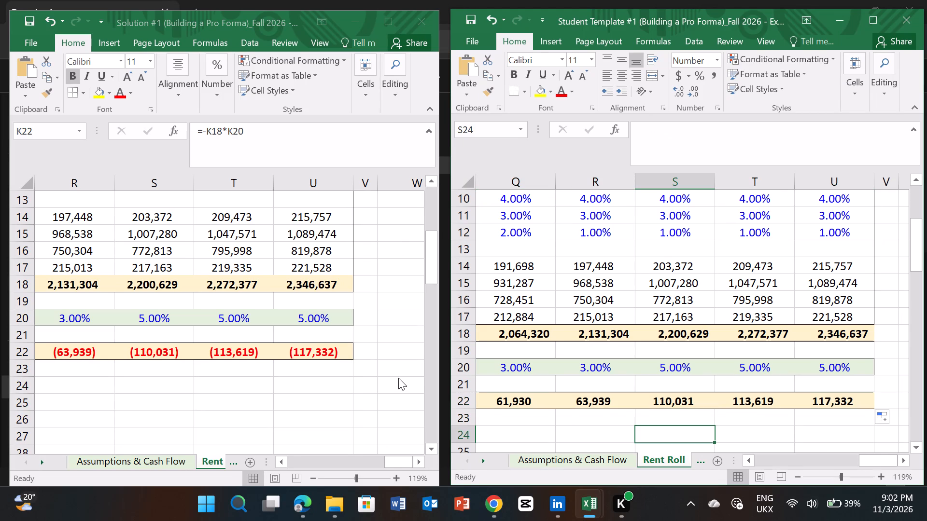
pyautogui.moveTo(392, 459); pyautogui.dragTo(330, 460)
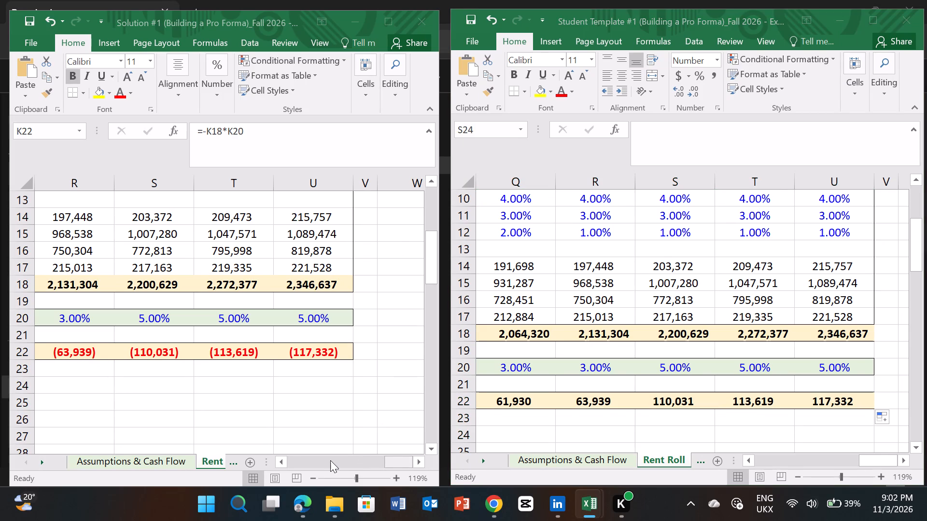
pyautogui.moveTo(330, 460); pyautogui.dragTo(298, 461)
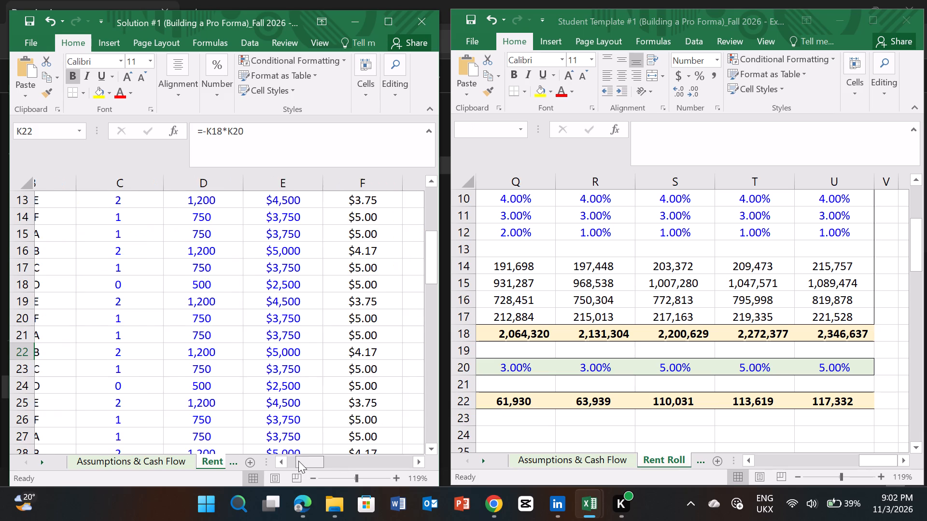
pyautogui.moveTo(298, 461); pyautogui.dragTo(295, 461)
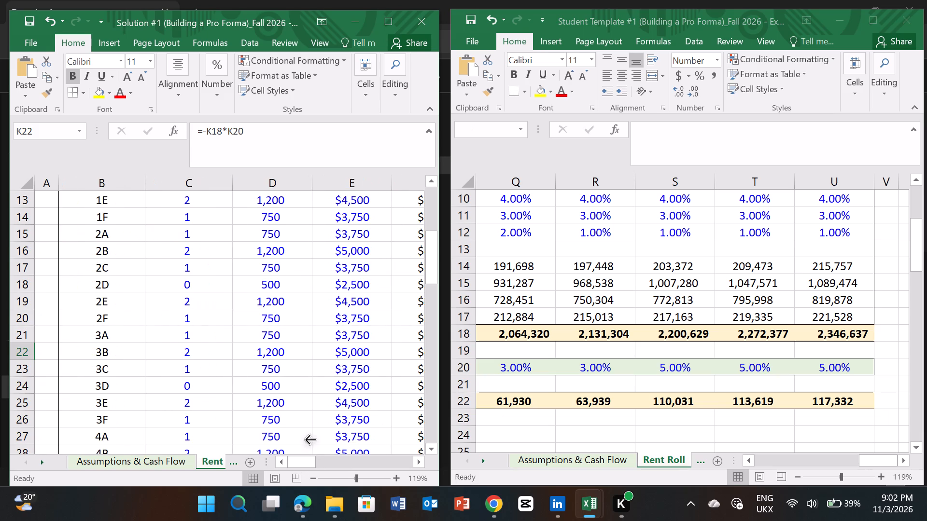
# Switch to the Canva instructions in Edge to consult Step 3 on calculating EGI, OPEX and NOI.
pyautogui.click(306, 501)
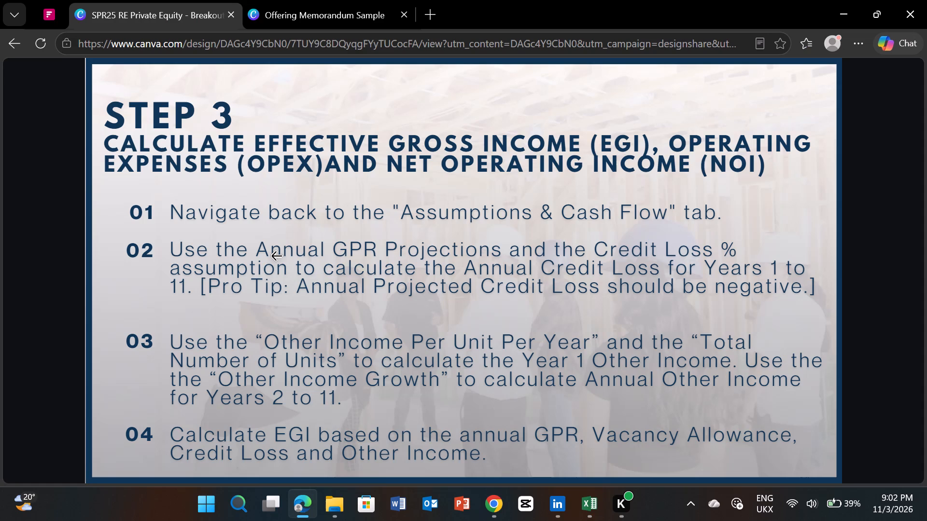
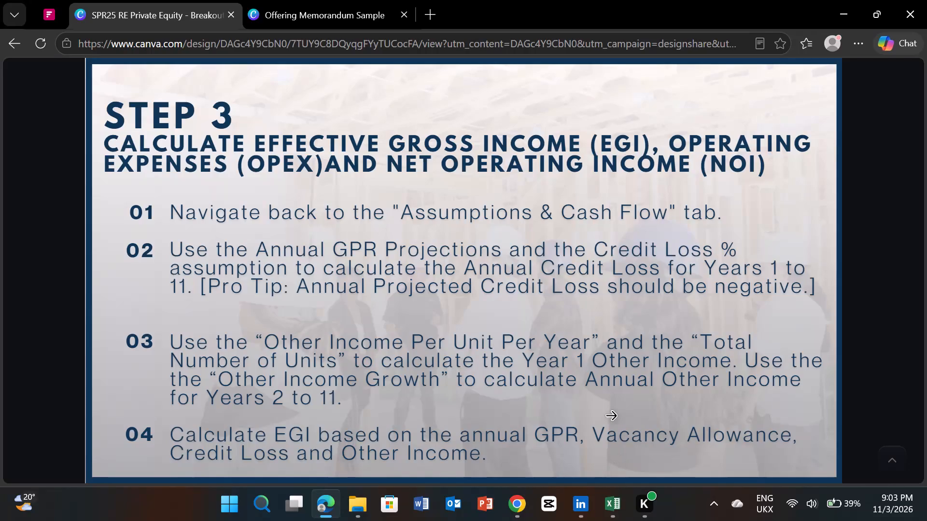
# Review the Step 2 vacancy allowance instructions in the Canva slides, ending back on the Step 3 slide.
pyautogui.click(606, 513)
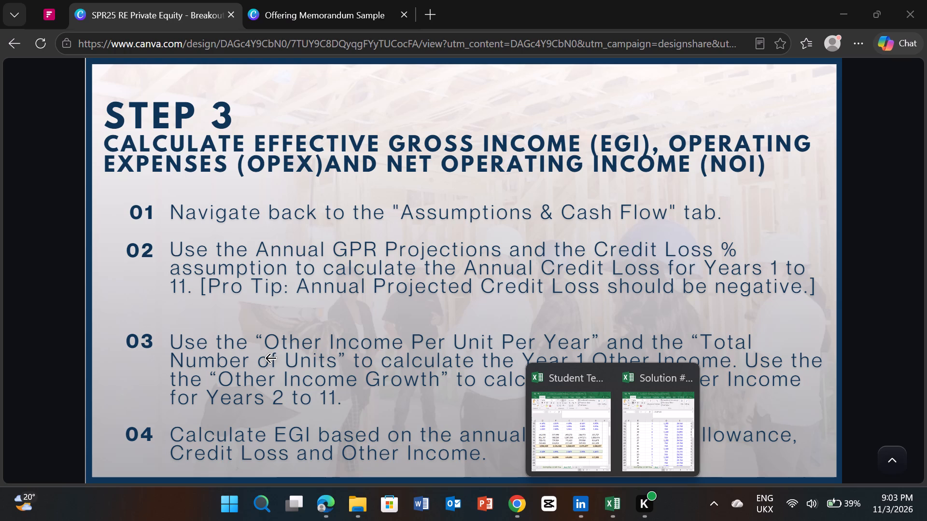
pyautogui.click(293, 318)
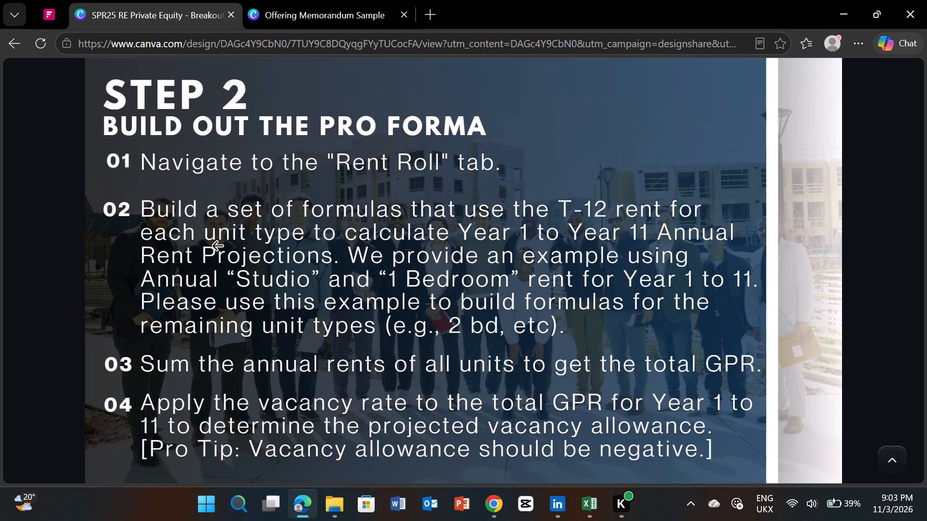
pyautogui.click(706, 400)
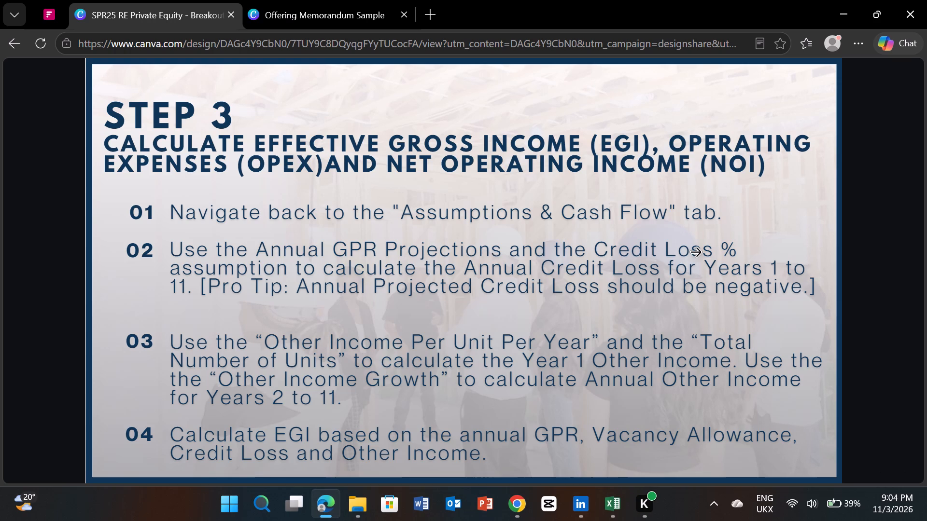
# Switch to Excel and view the Year 1 revenue lines on the Solution #1 workbook's Assumptions & Cash Flow sheet.
pyautogui.click(585, 446)
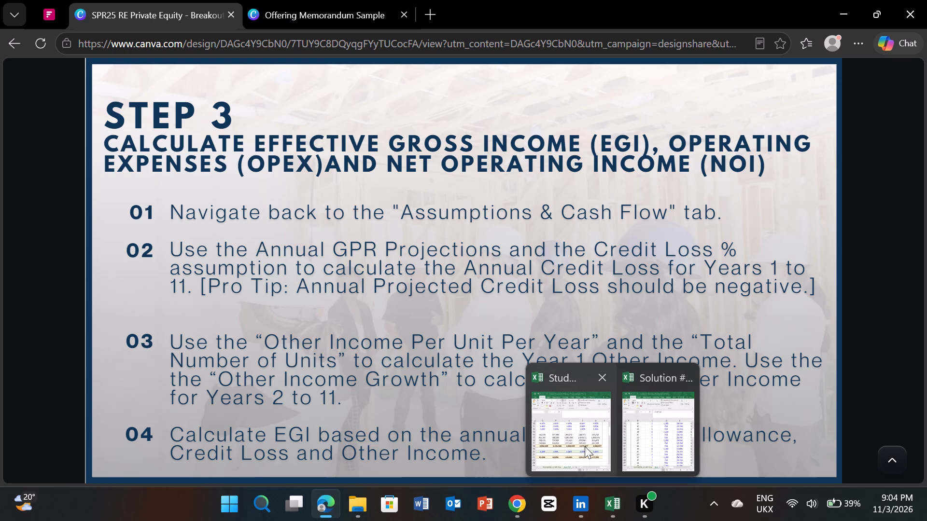
pyautogui.click(646, 458)
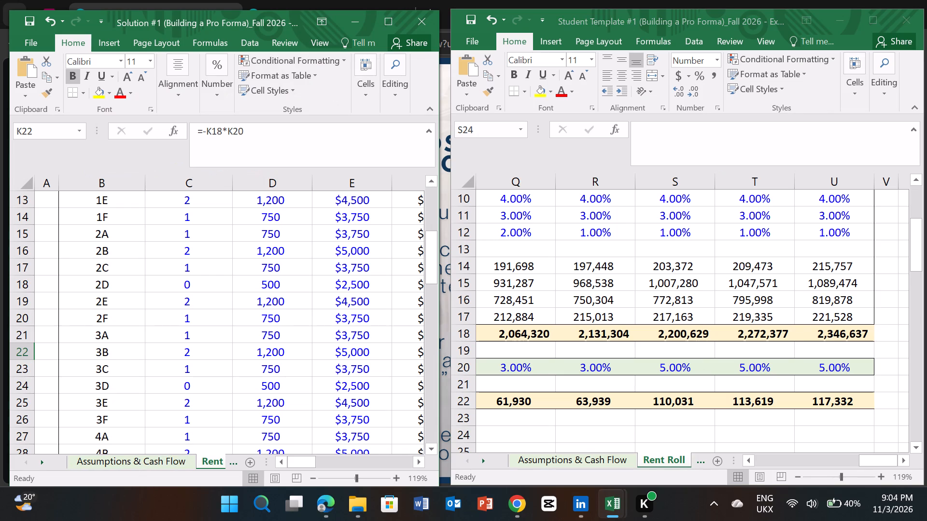
pyautogui.click(154, 463)
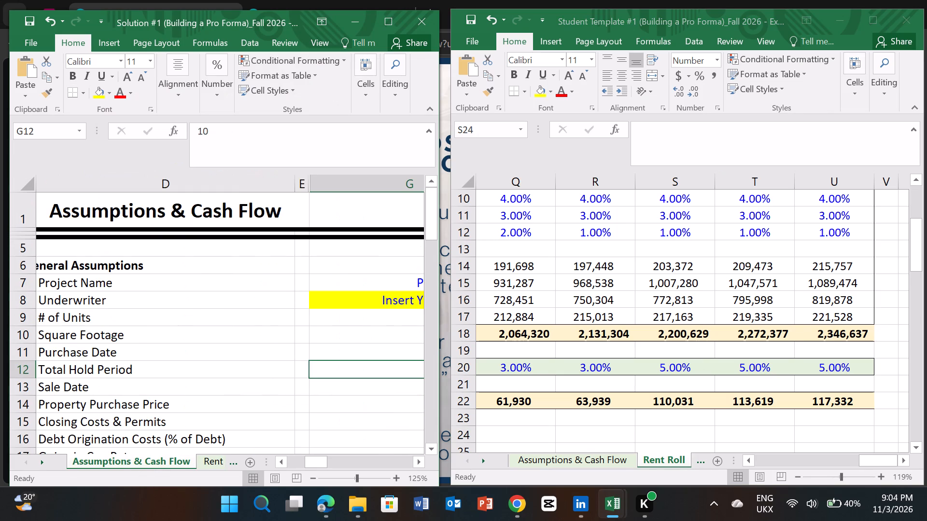
pyautogui.scroll(1, 282, 379)
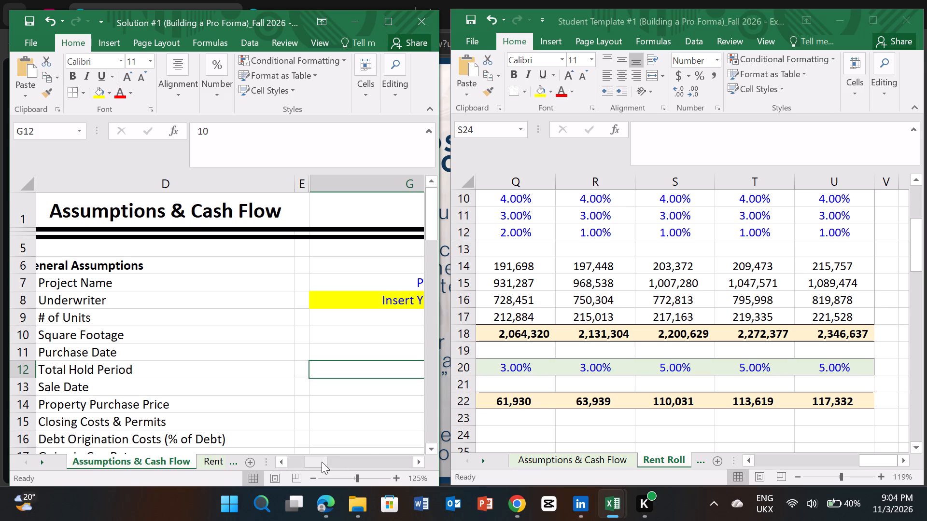
pyautogui.moveTo(321, 462); pyautogui.dragTo(345, 459)
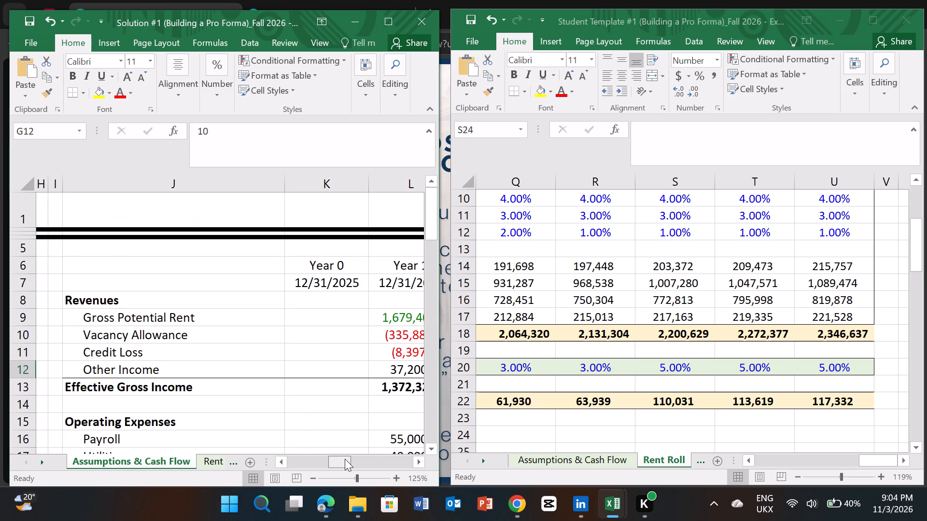
pyautogui.moveTo(345, 459); pyautogui.dragTo(356, 455)
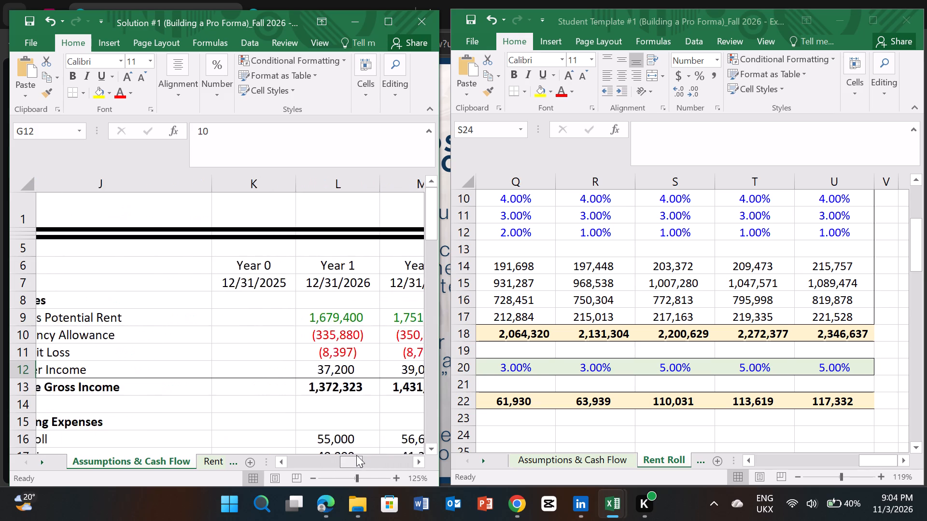
pyautogui.moveTo(356, 455); pyautogui.dragTo(357, 455)
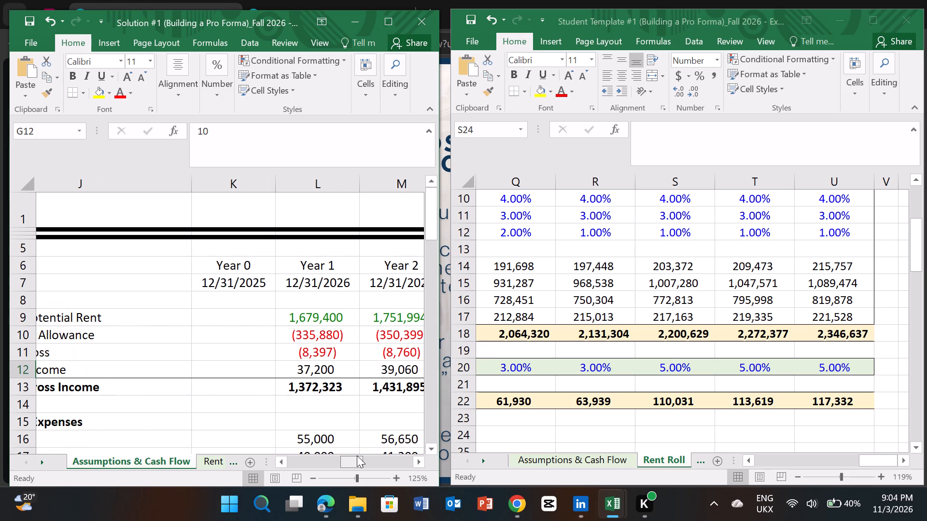
pyautogui.moveTo(357, 455); pyautogui.dragTo(354, 455)
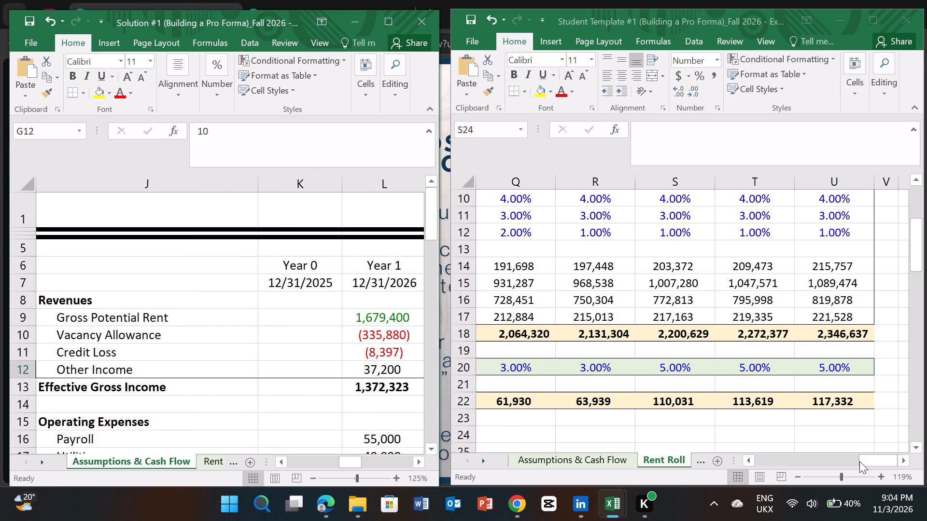
# Open the Student Template's Assumptions & Cash Flow sheet at the Year 1 revenues and inspect the Vacancy Allowance formula in L10.
pyautogui.moveTo(865, 459); pyautogui.dragTo(768, 455)
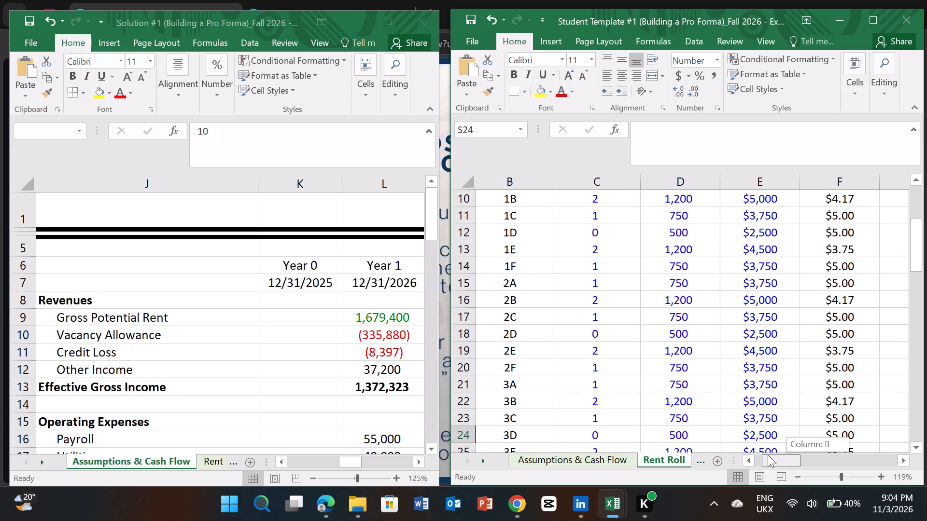
pyautogui.moveTo(768, 455); pyautogui.dragTo(804, 456)
pyautogui.click(569, 461)
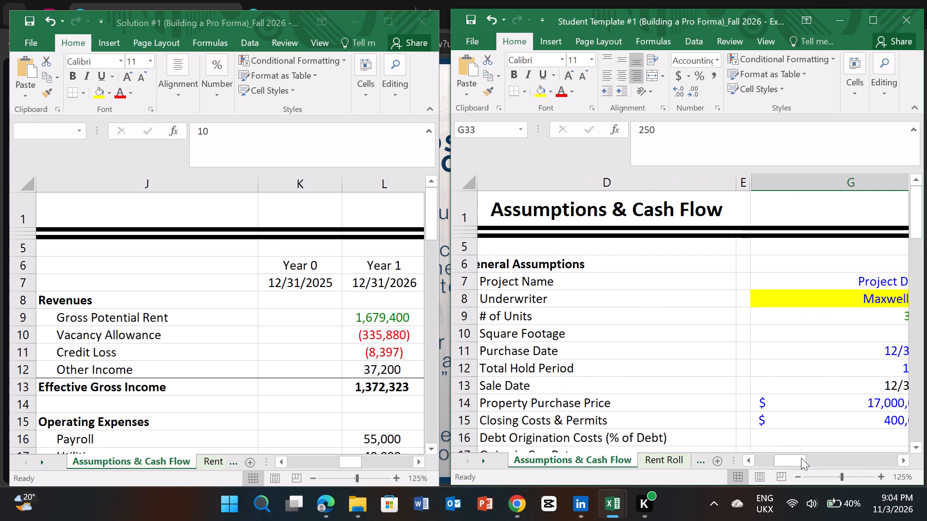
pyautogui.moveTo(784, 458); pyautogui.dragTo(806, 456)
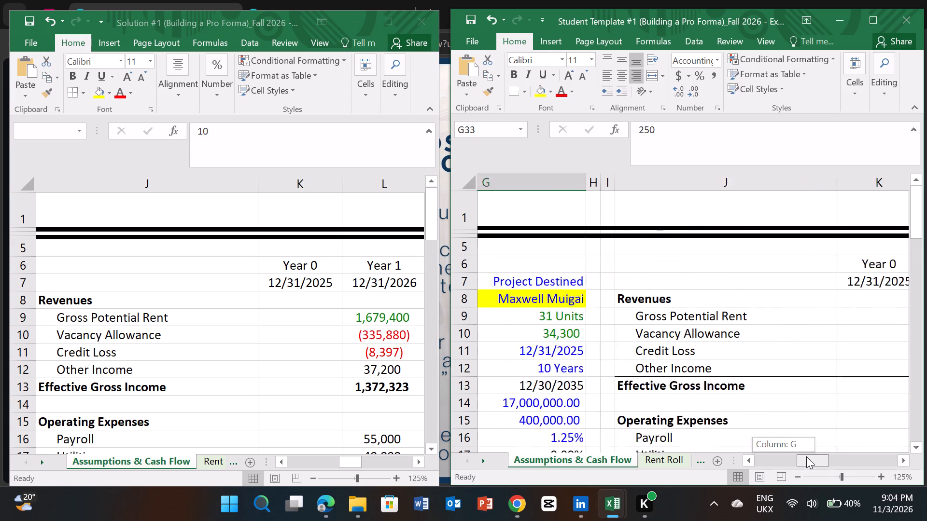
pyautogui.moveTo(806, 456); pyautogui.dragTo(823, 456)
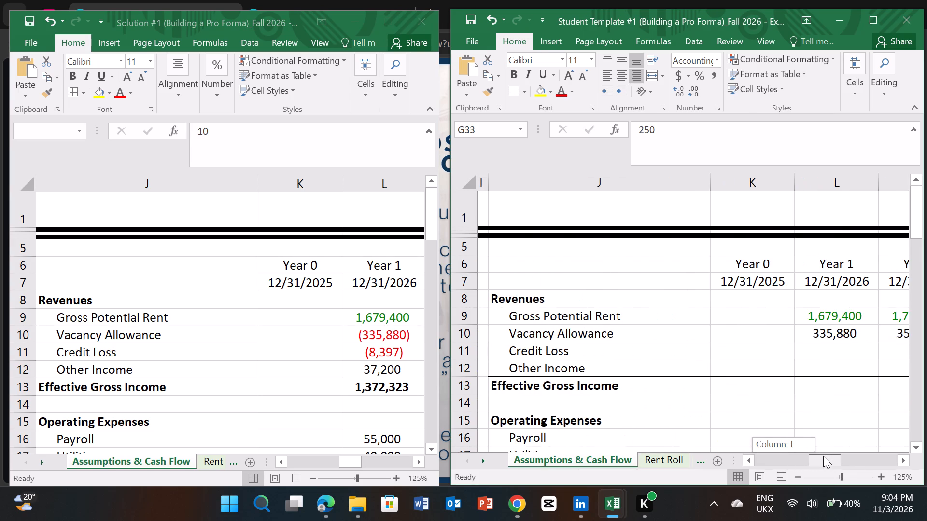
pyautogui.moveTo(823, 456); pyautogui.dragTo(826, 455)
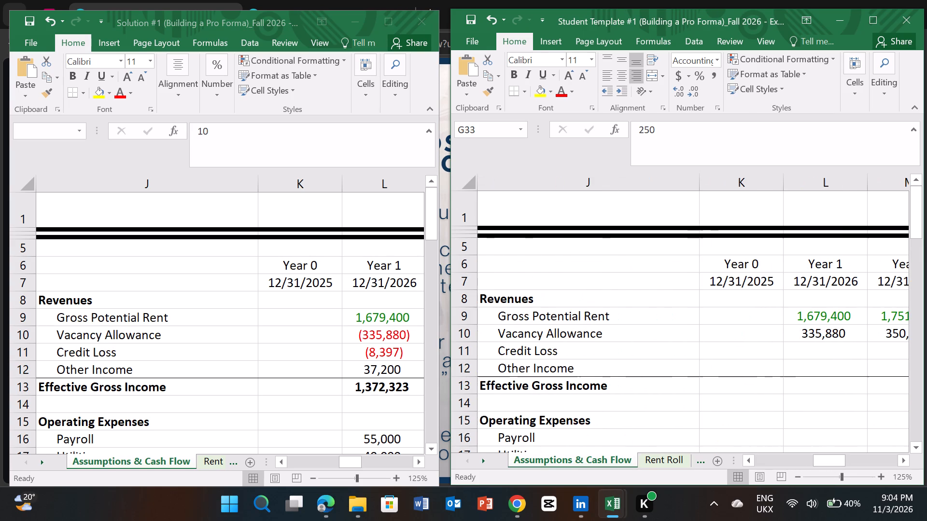
pyautogui.click(823, 332)
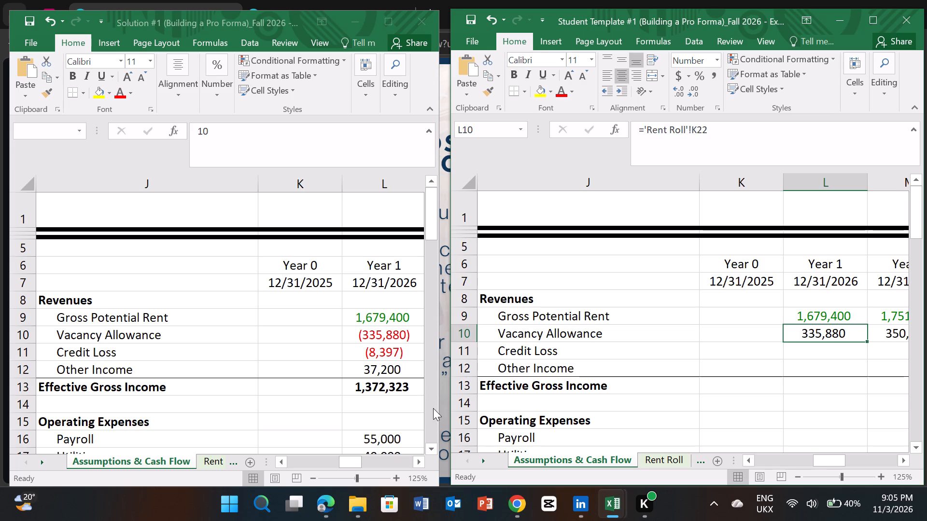
# Switch to the Canva instructions in Edge to reread the Step 3 guidance on Annual Credit Loss.
pyautogui.click(322, 512)
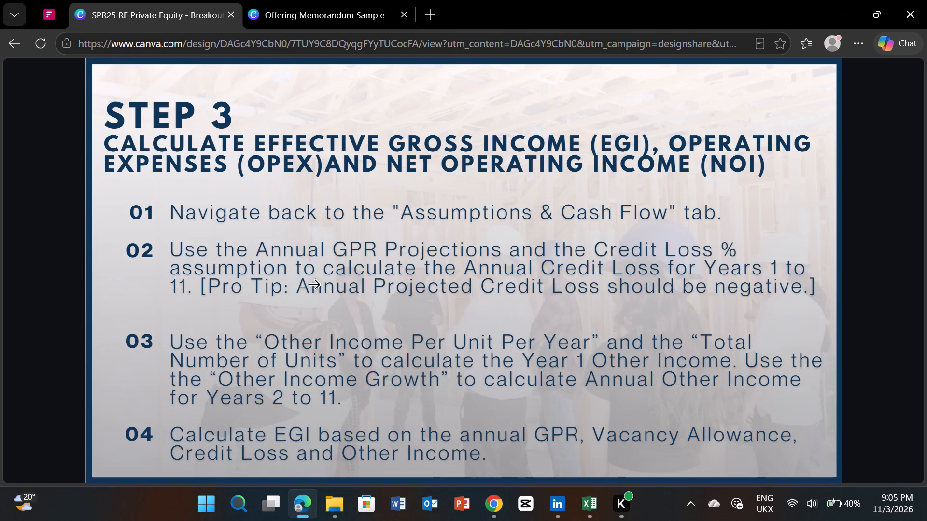
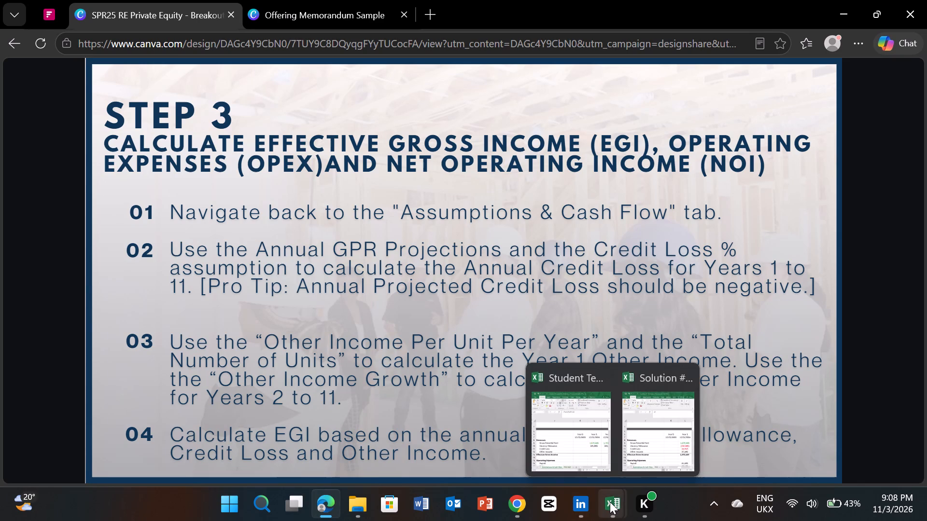
# Switch to Excel and inspect the Student Template's Year 1 Gross Potential Rent and Vacancy Allowance formulas in L9 and L10.
pyautogui.click(644, 465)
pyautogui.click(582, 448)
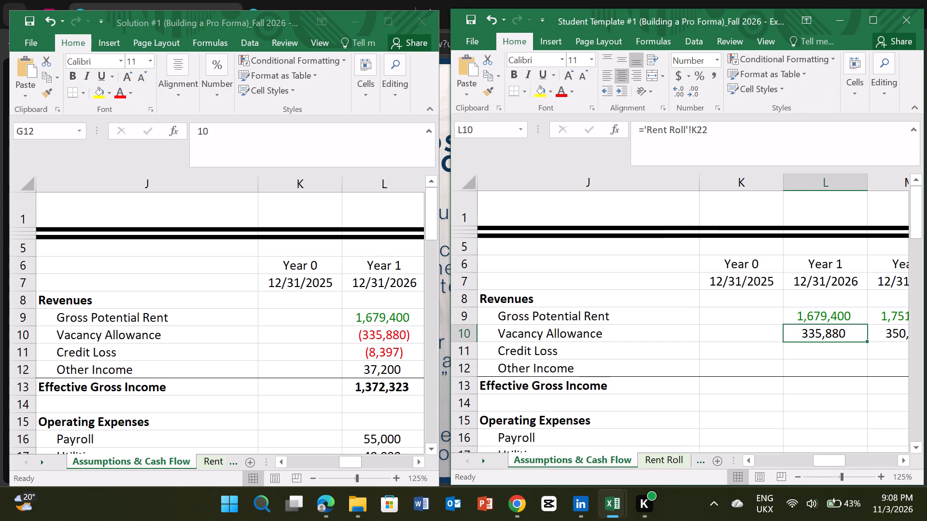
pyautogui.click(826, 319)
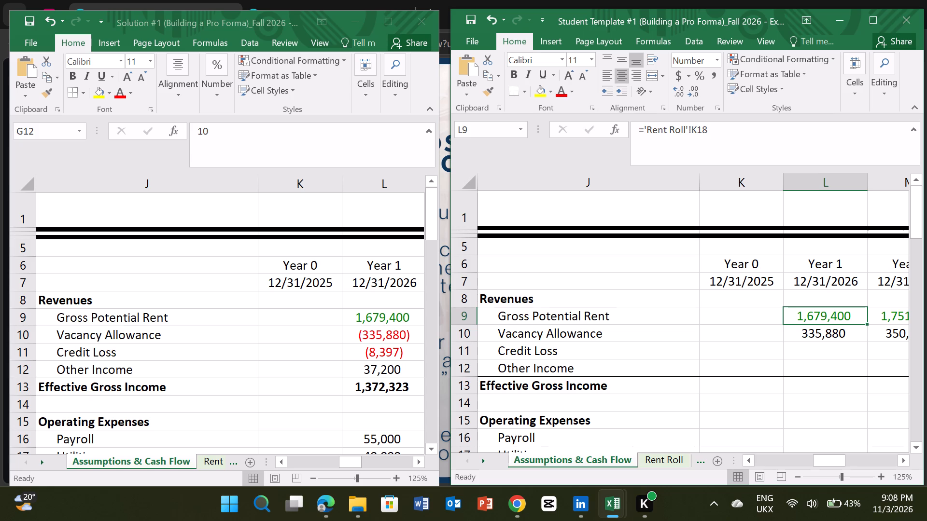
pyautogui.click(823, 334)
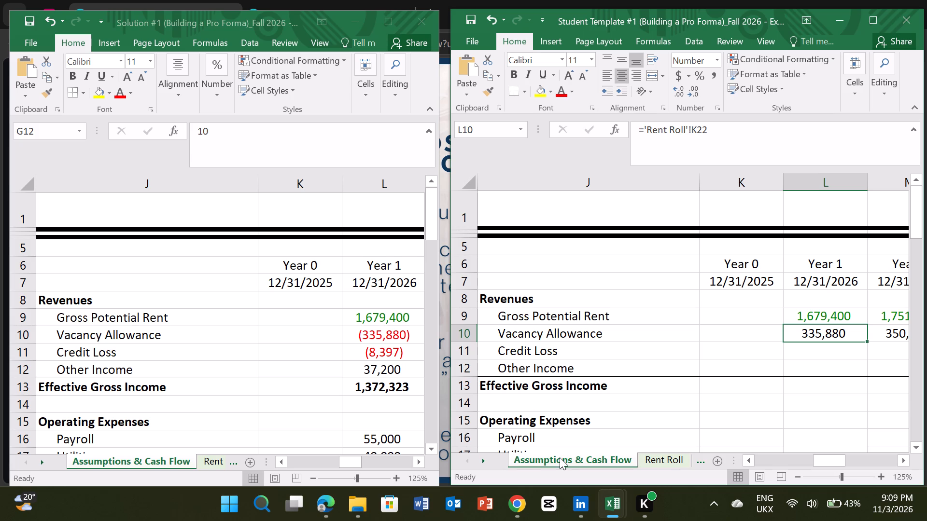
# Locate the Credit Loss percentage in the Student Template's Revenue Assumptions, and inspect the Solution #1 workbook's Year 1 Credit Loss formula in L11.
pyautogui.moveTo(821, 463); pyautogui.dragTo(813, 463)
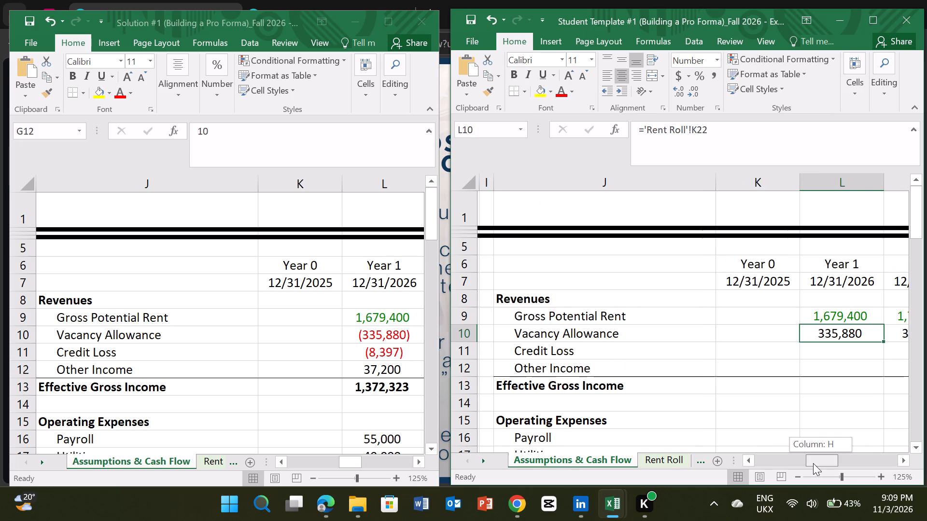
pyautogui.moveTo(813, 463); pyautogui.dragTo(777, 457)
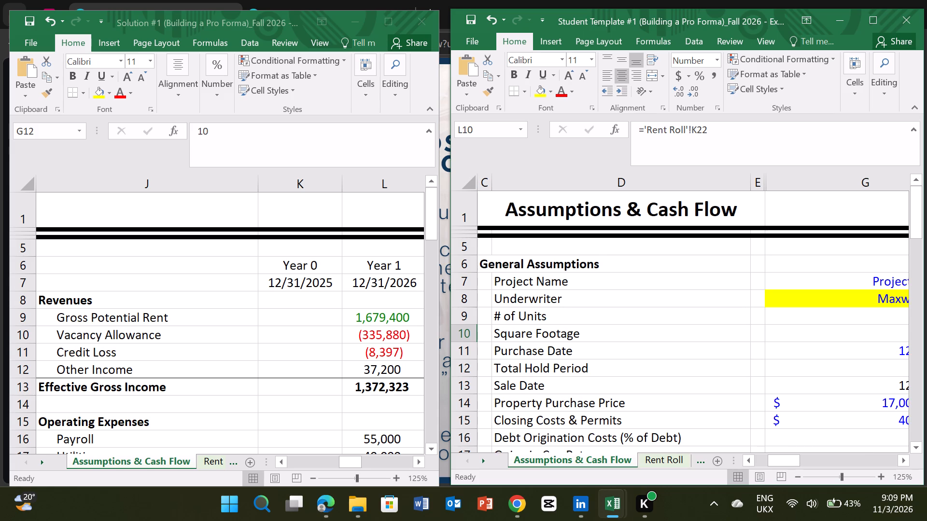
pyautogui.scroll(-1, 536, 368)
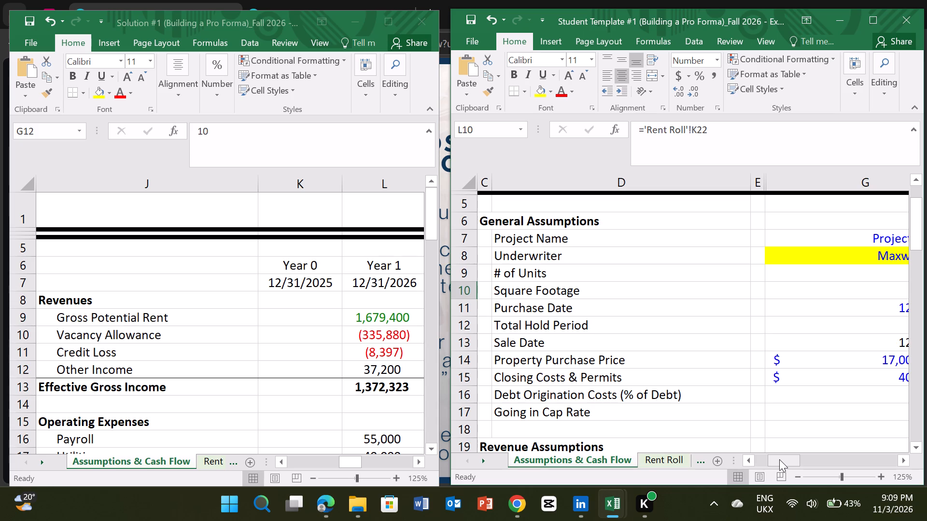
pyautogui.moveTo(779, 459); pyautogui.dragTo(784, 459)
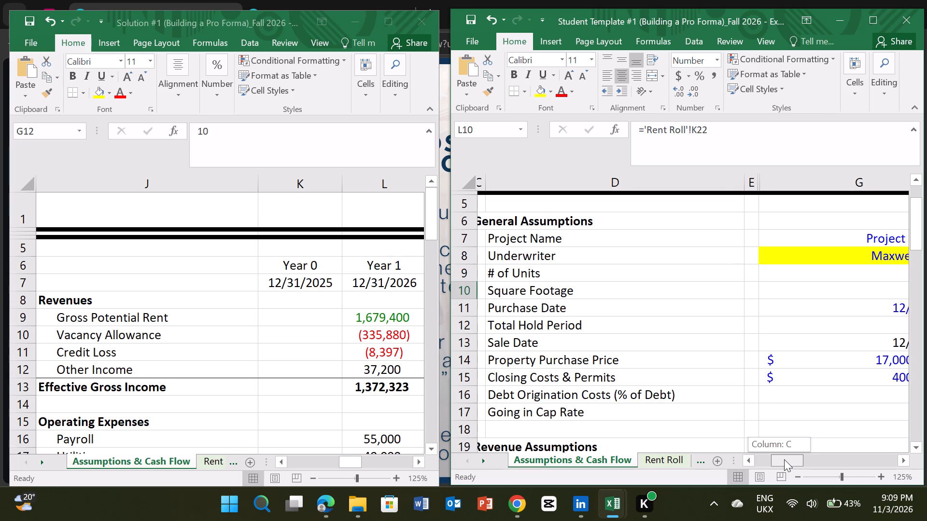
pyautogui.moveTo(784, 459); pyautogui.dragTo(789, 458)
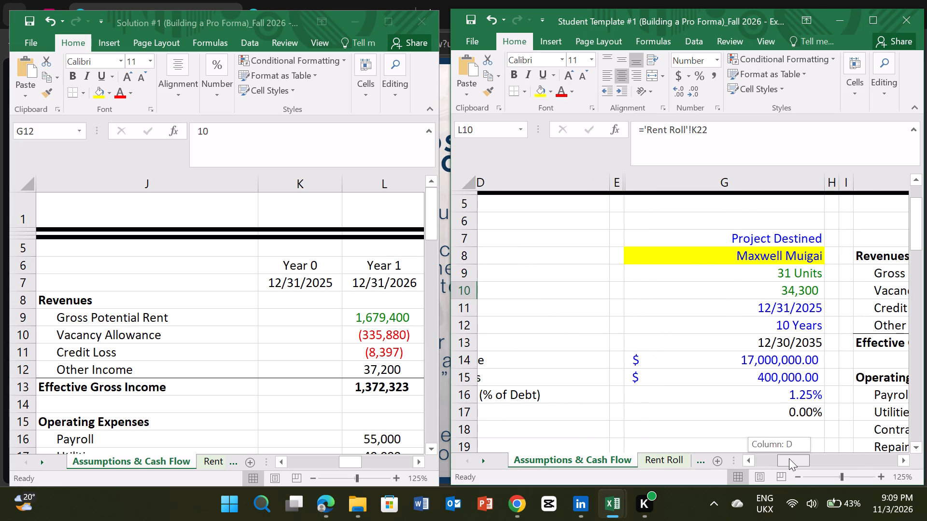
pyautogui.moveTo(789, 458); pyautogui.dragTo(780, 458)
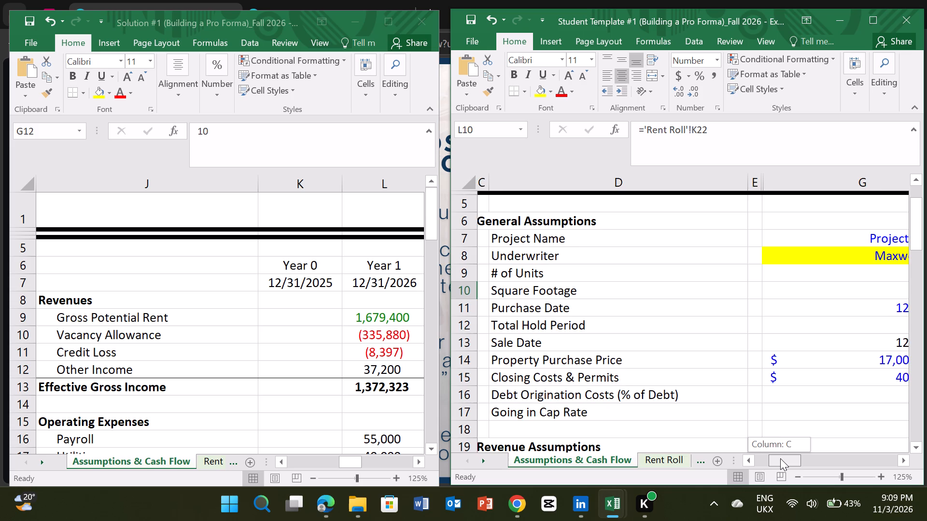
pyautogui.moveTo(780, 458); pyautogui.dragTo(777, 458)
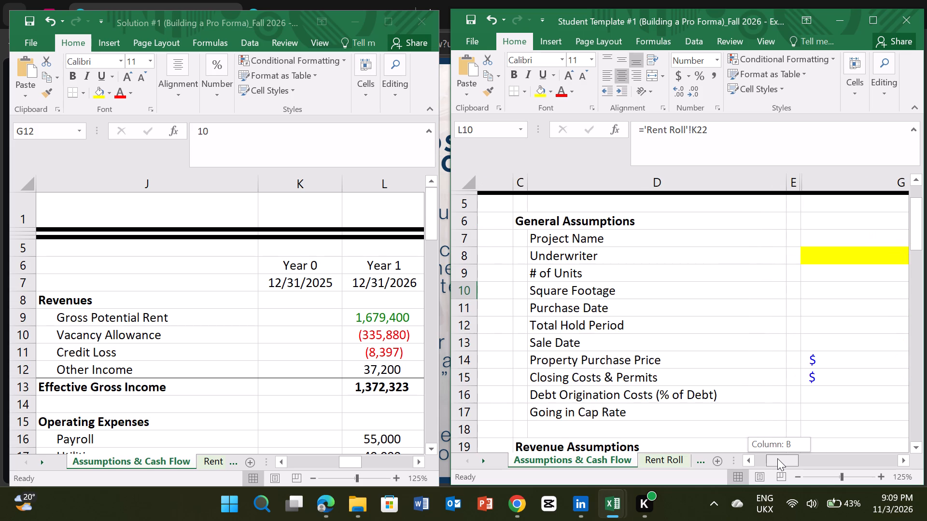
pyautogui.moveTo(777, 458); pyautogui.dragTo(755, 460)
pyautogui.scroll(-2, 628, 333)
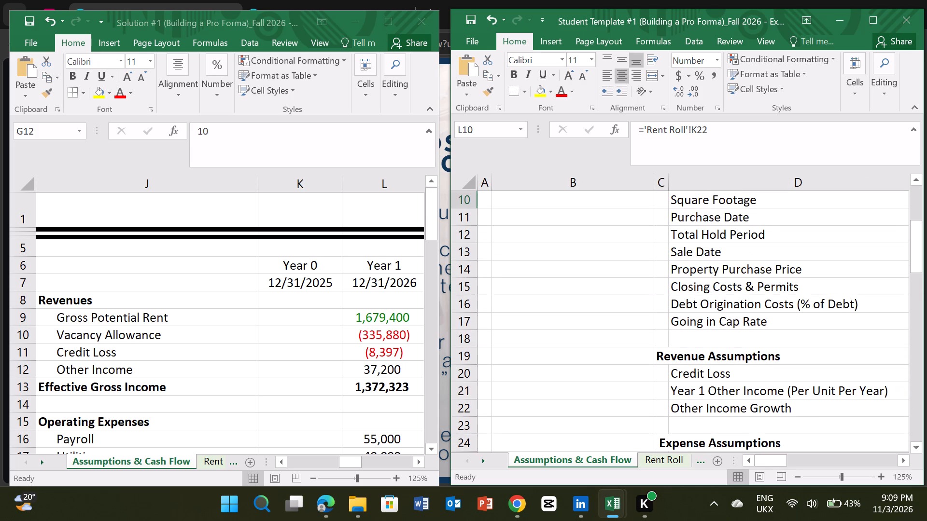
pyautogui.moveTo(761, 461); pyautogui.dragTo(774, 459)
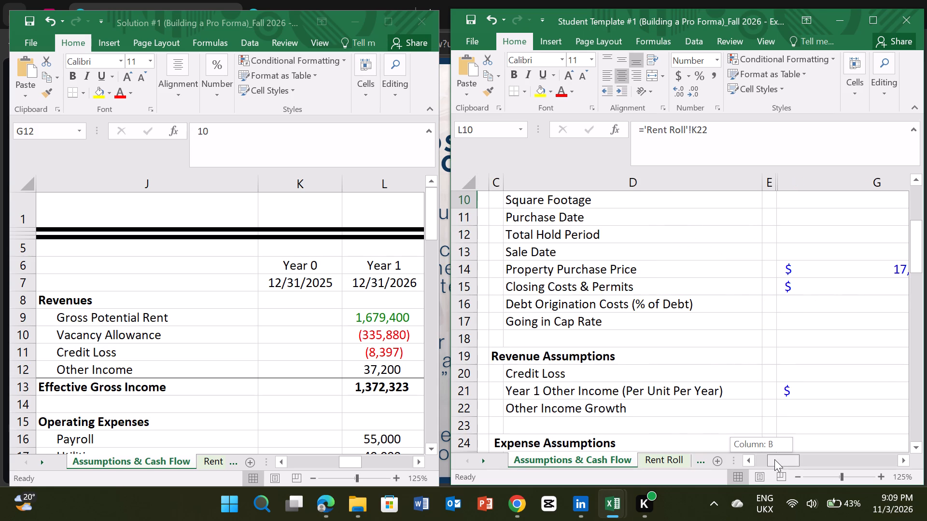
pyautogui.moveTo(774, 459); pyautogui.dragTo(788, 458)
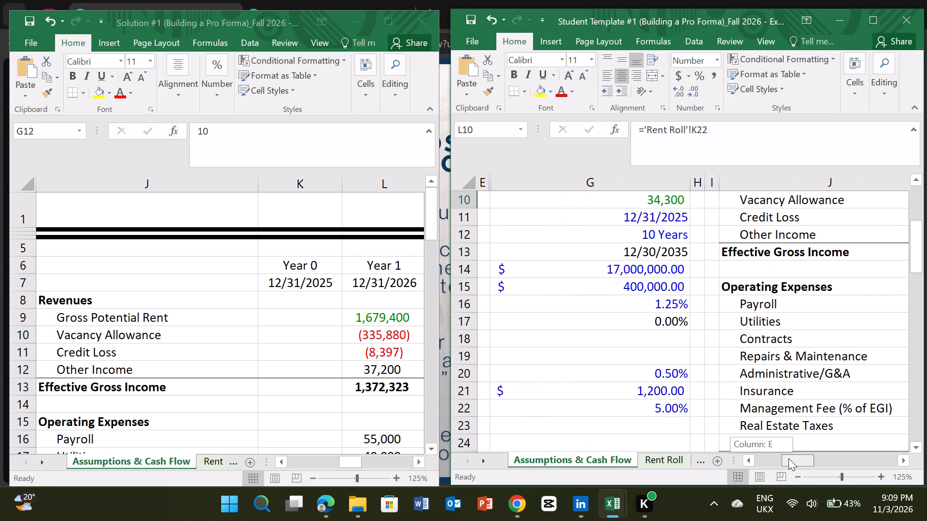
pyautogui.moveTo(788, 458); pyautogui.dragTo(788, 457)
pyautogui.click(672, 374)
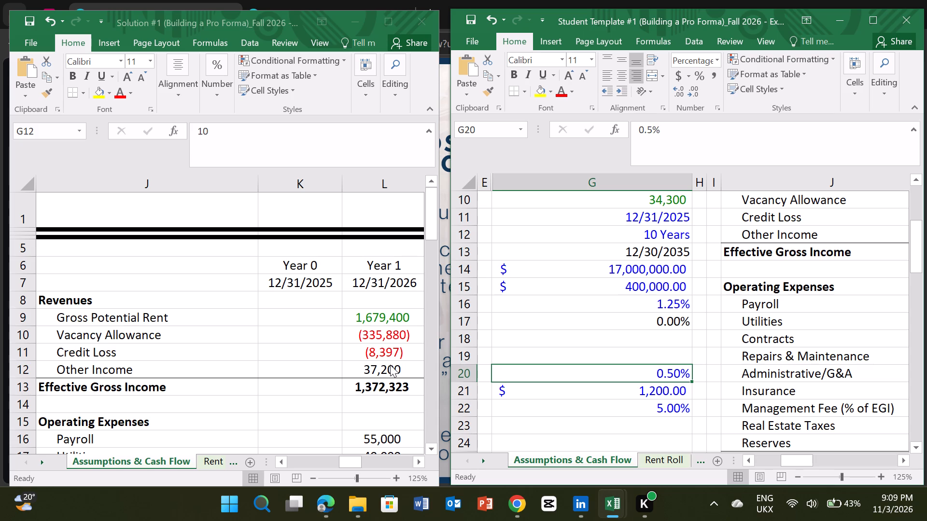
pyautogui.click(384, 352)
pyautogui.click(384, 352)
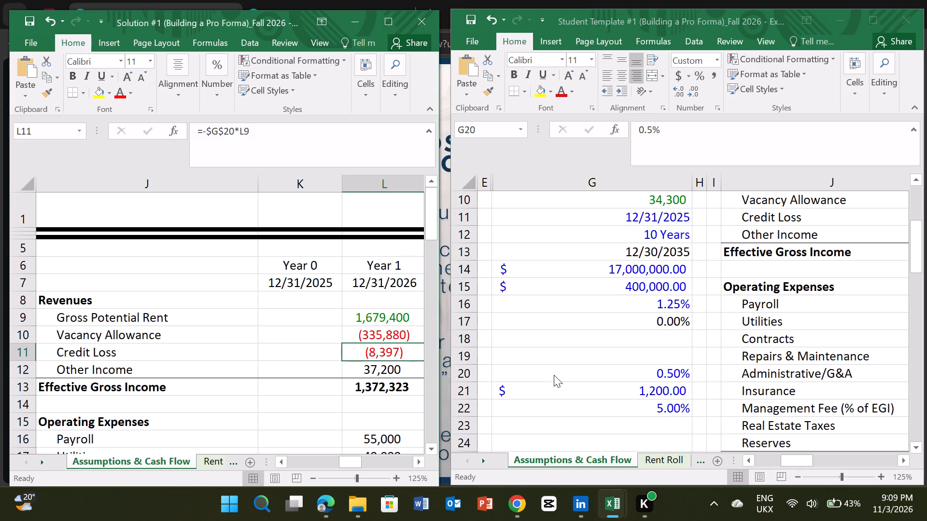
# Enter the Year 1 Credit Loss formula =$G20*L9 in cell L11 of the Student Template.
pyautogui.moveTo(792, 462); pyautogui.dragTo(793, 462)
pyautogui.moveTo(793, 462); pyautogui.dragTo(819, 460)
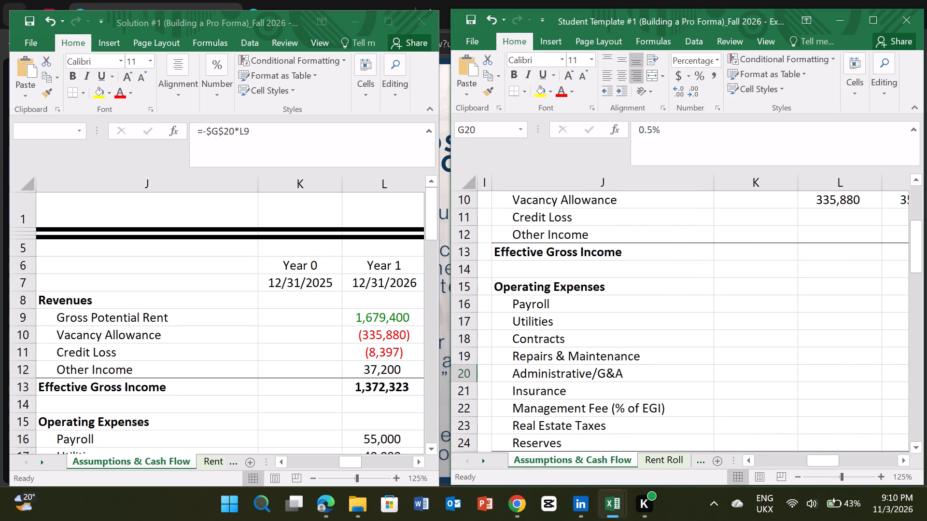
pyautogui.click(843, 221)
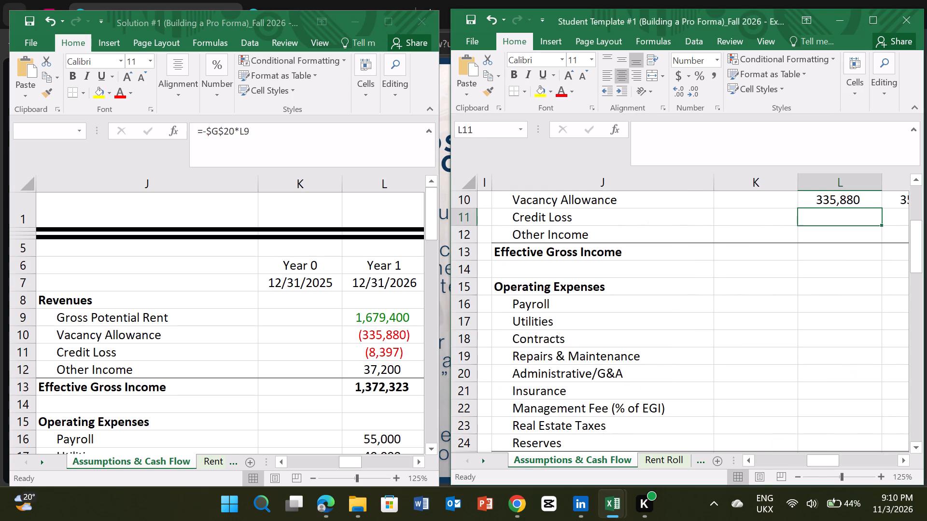
pyautogui.press('=')
pyautogui.hotkey('shift', '$')
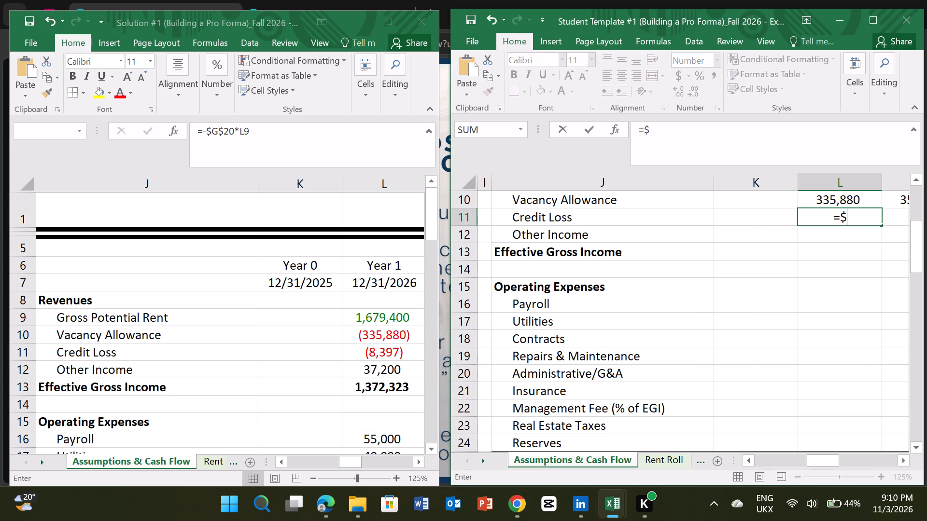
pyautogui.write('G20')
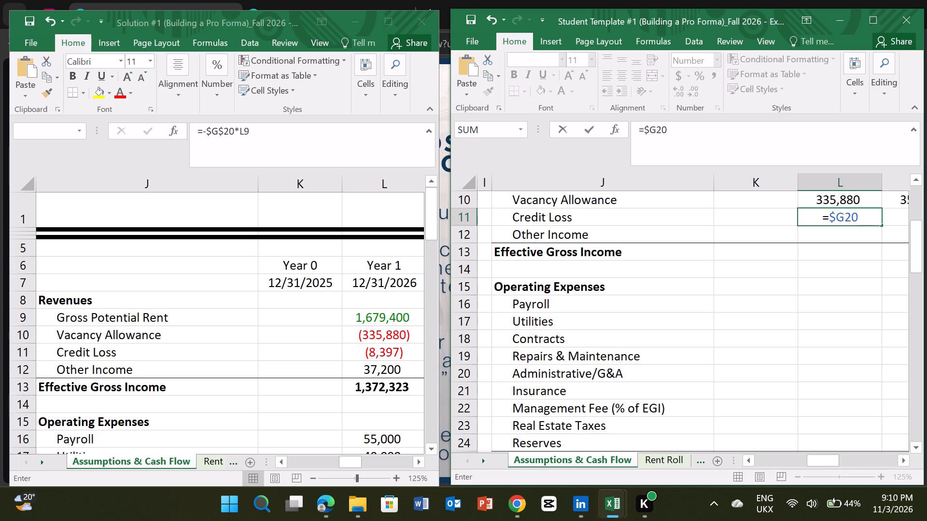
pyautogui.hotkey('shift', '*')
pyautogui.click(863, 200)
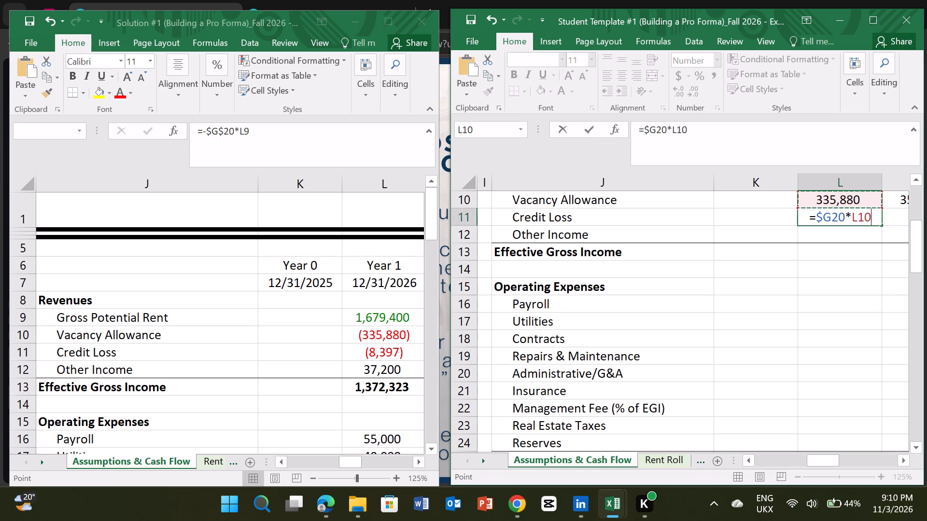
pyautogui.press('BackSpace')
pyautogui.press('BackSpace')
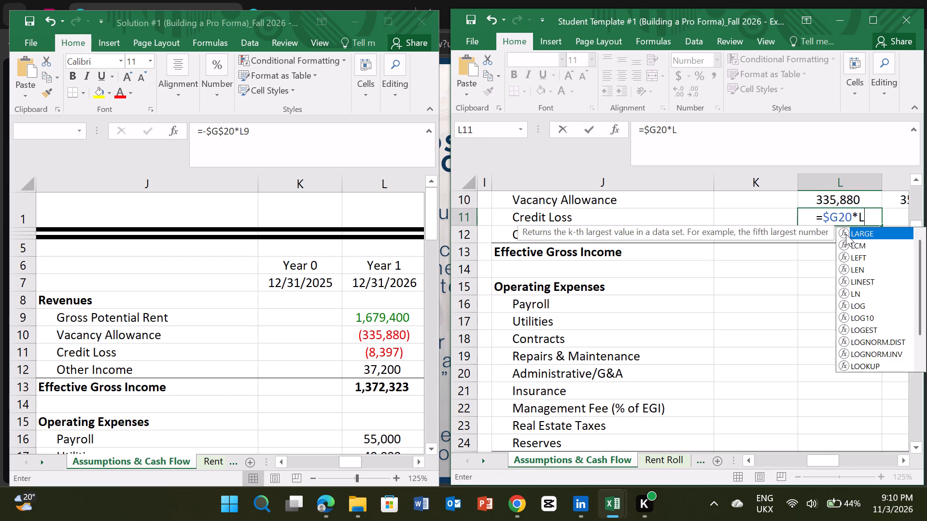
pyautogui.press('BackSpace')
pyautogui.scroll(1, 846, 234)
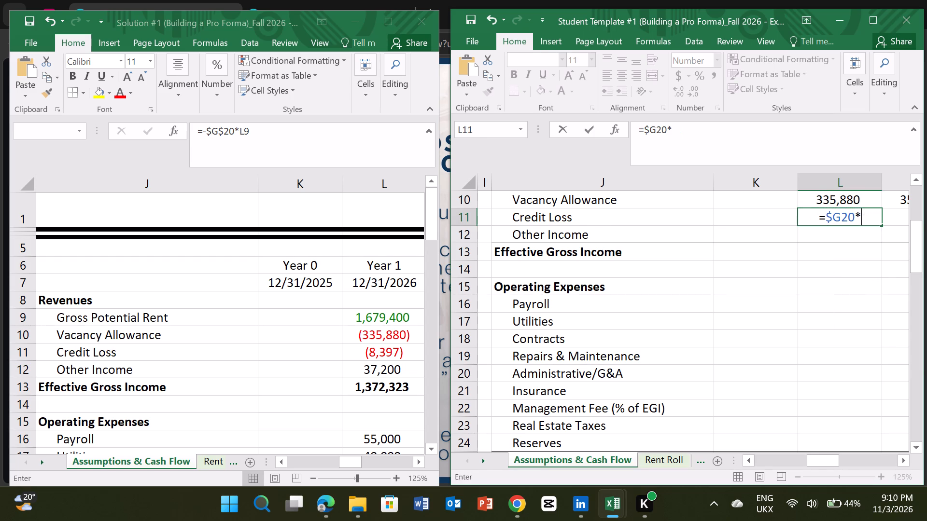
pyautogui.click(843, 238)
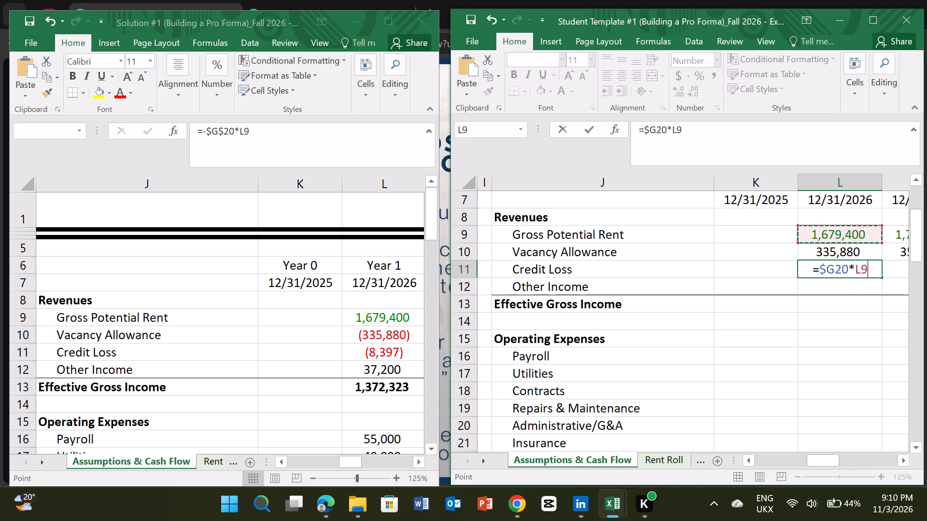
pyautogui.press('Return')
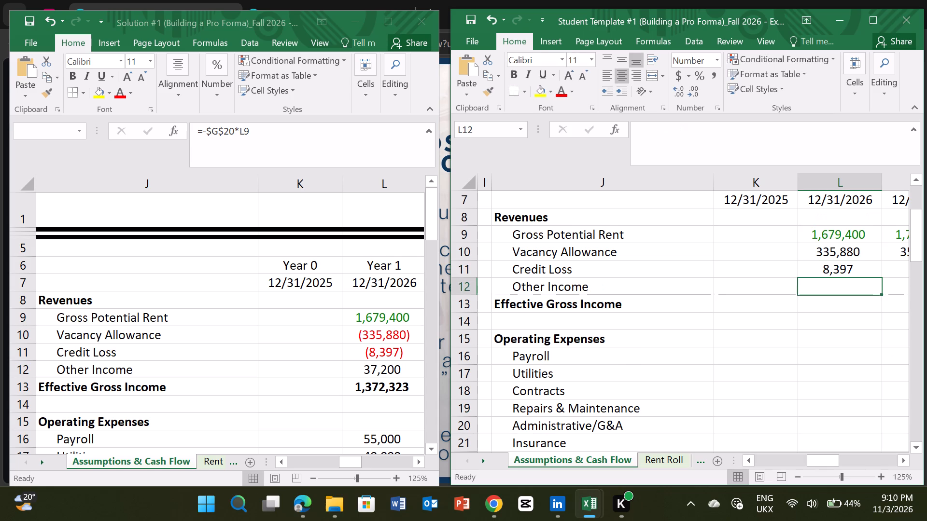
# Fill the Student Template's Credit Loss formula from L11 across to O11, through the 12/31/2029 column.
pyautogui.click(845, 272)
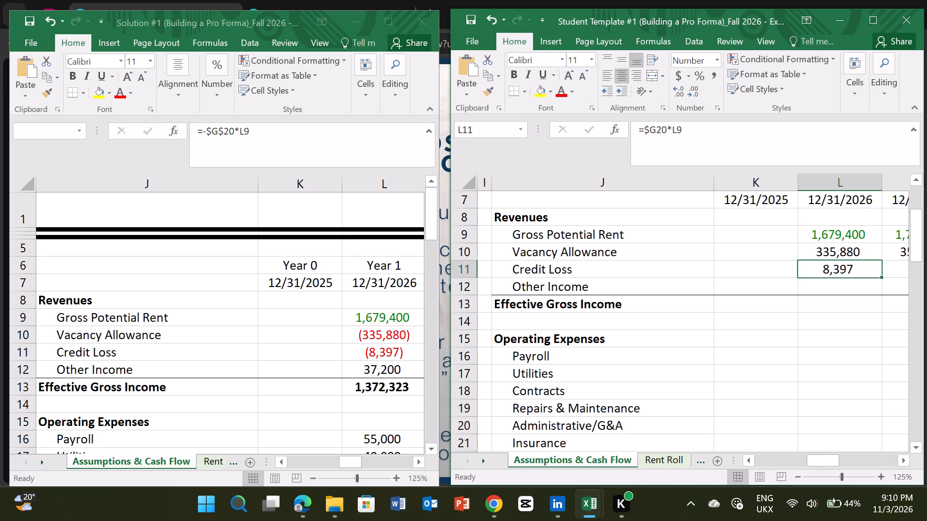
pyautogui.moveTo(829, 461); pyautogui.dragTo(854, 456)
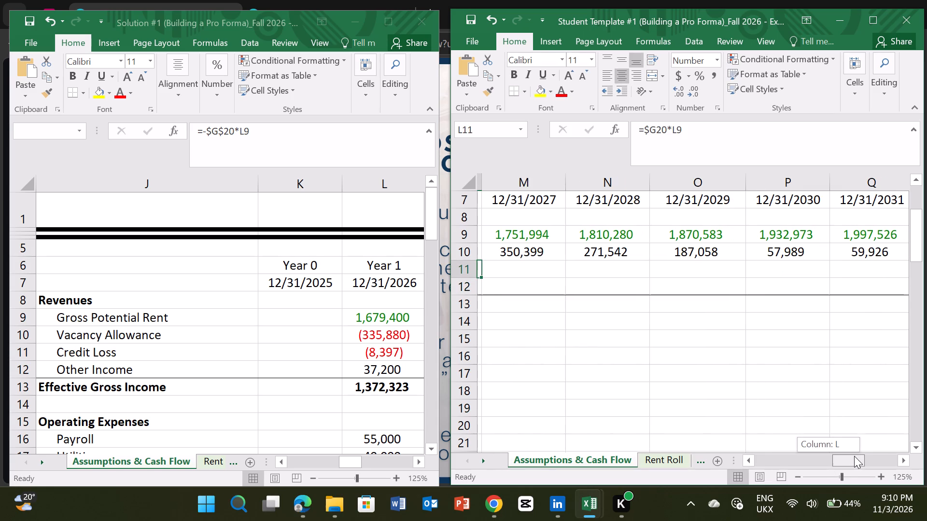
pyautogui.moveTo(854, 456); pyautogui.dragTo(850, 453)
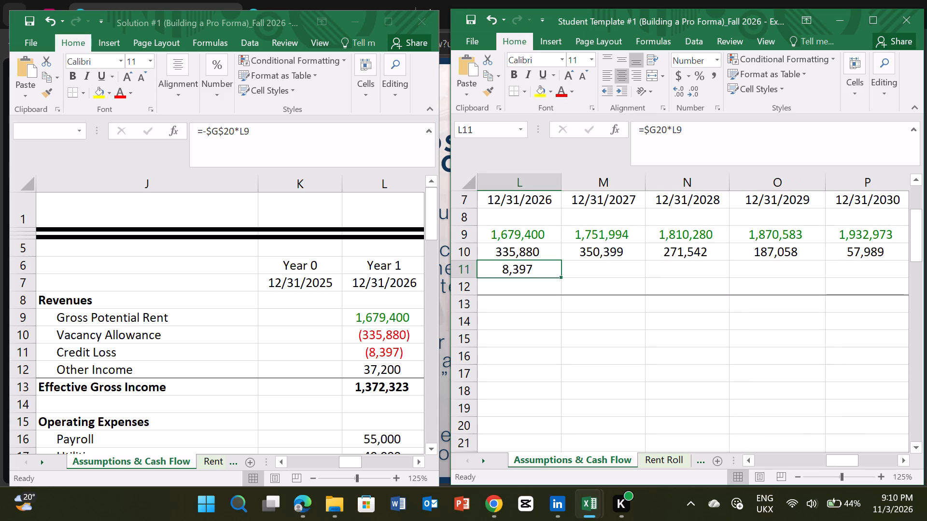
pyautogui.moveTo(560, 276); pyautogui.dragTo(714, 280)
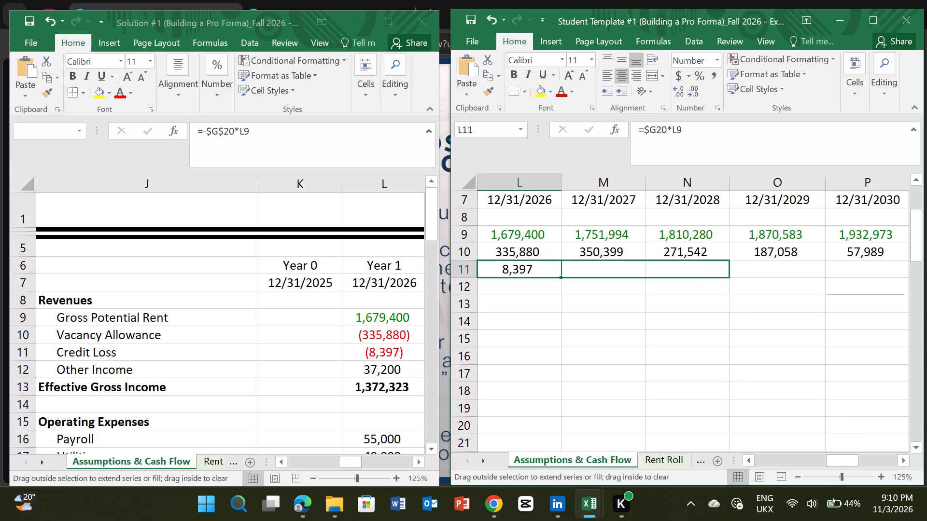
pyautogui.moveTo(714, 280); pyautogui.dragTo(874, 273)
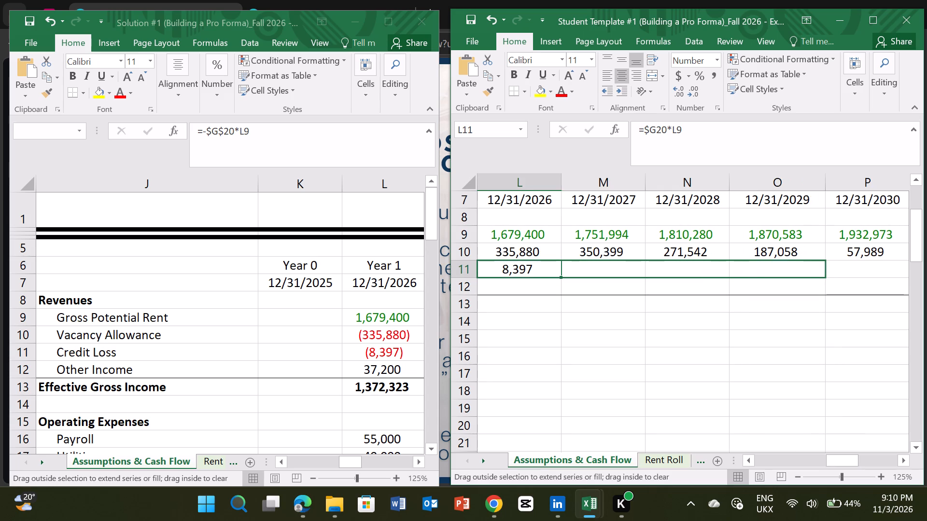
pyautogui.moveTo(874, 273); pyautogui.dragTo(855, 273)
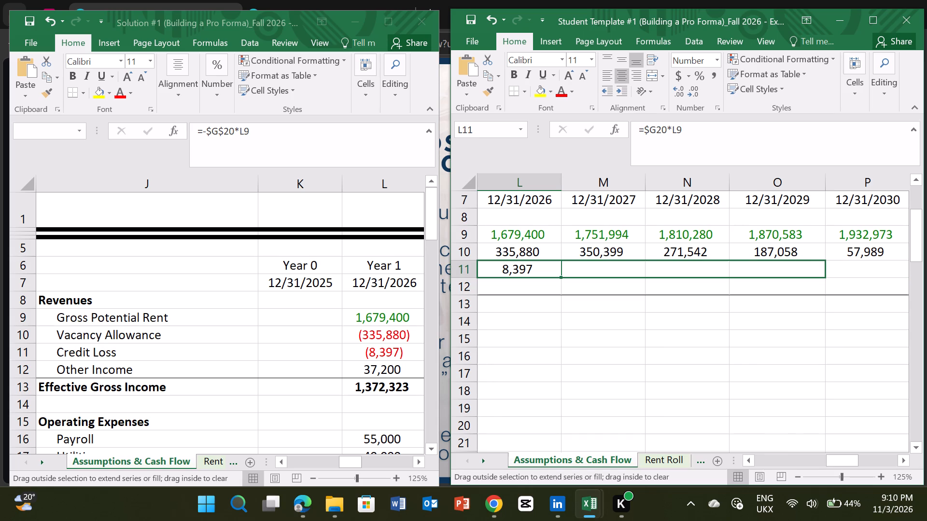
pyautogui.moveTo(855, 273); pyautogui.dragTo(843, 271)
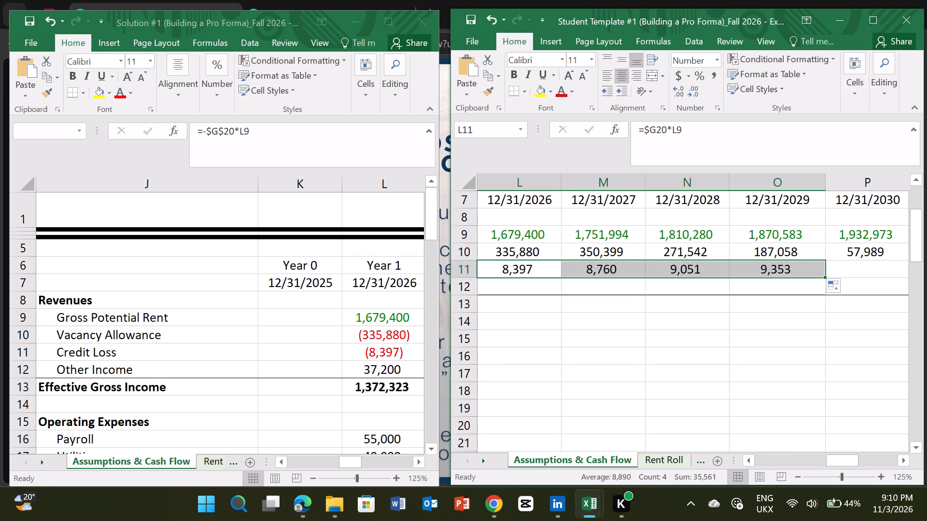
# Extend the Student Template's Credit Loss formula from O11 across to S11, through the 12/31/2033 column.
pyautogui.click(841, 459)
pyautogui.click(770, 268)
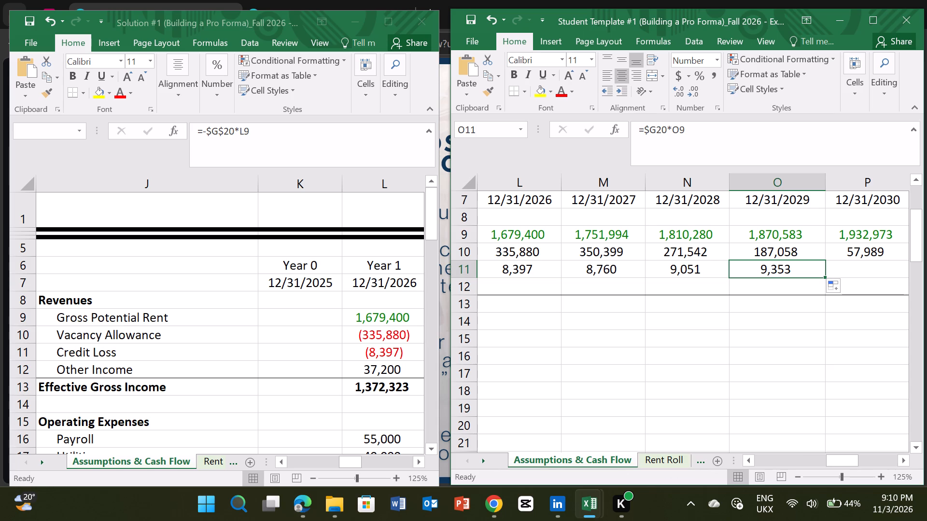
pyautogui.click(676, 273)
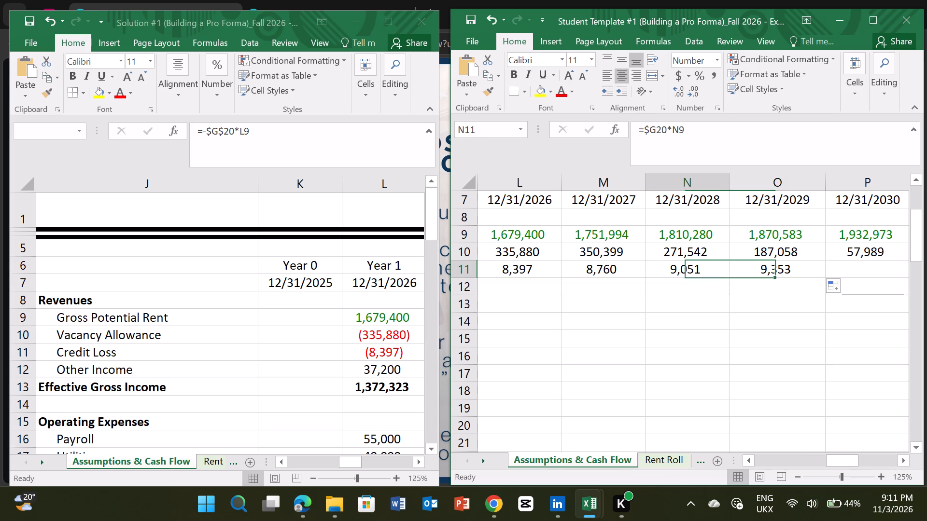
pyautogui.click(787, 273)
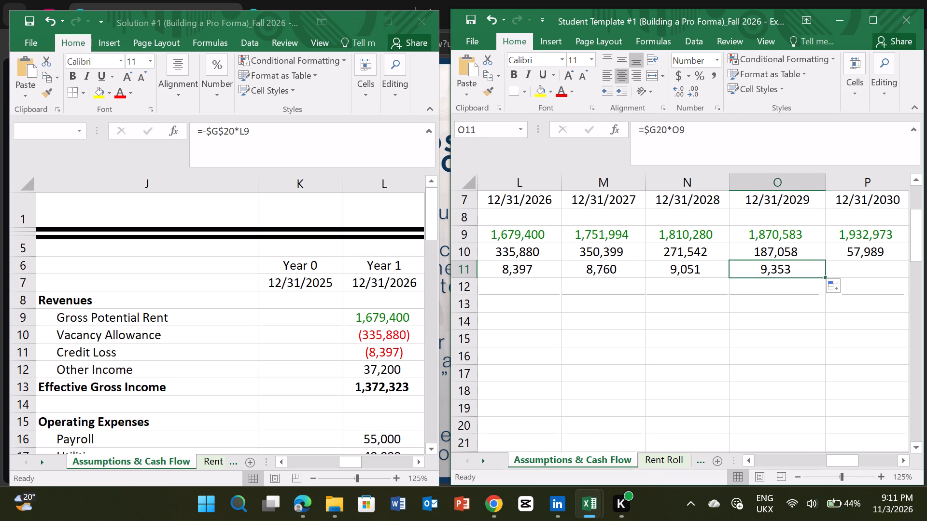
pyautogui.moveTo(846, 461); pyautogui.dragTo(871, 458)
pyautogui.moveTo(482, 276); pyautogui.dragTo(492, 276)
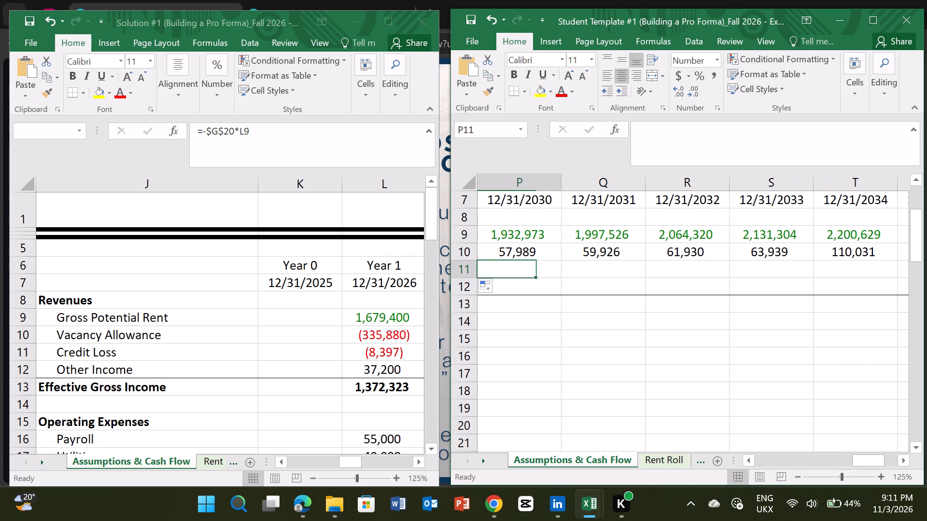
pyautogui.moveTo(492, 276); pyautogui.dragTo(556, 271)
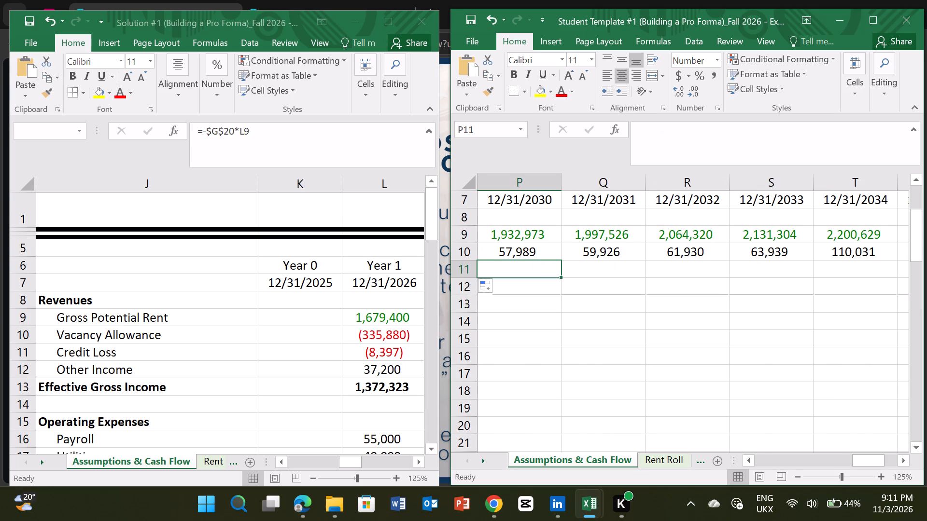
pyautogui.click(553, 272)
pyautogui.click(751, 461)
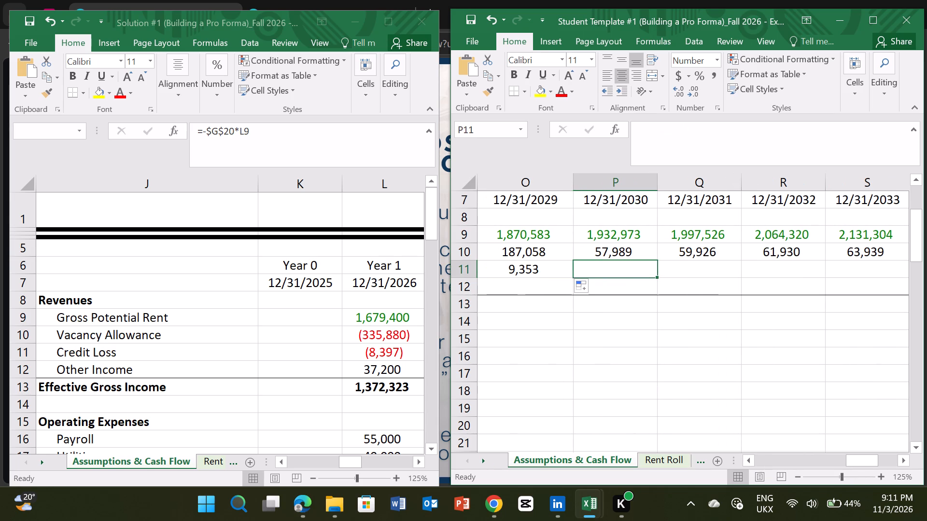
pyautogui.click(533, 273)
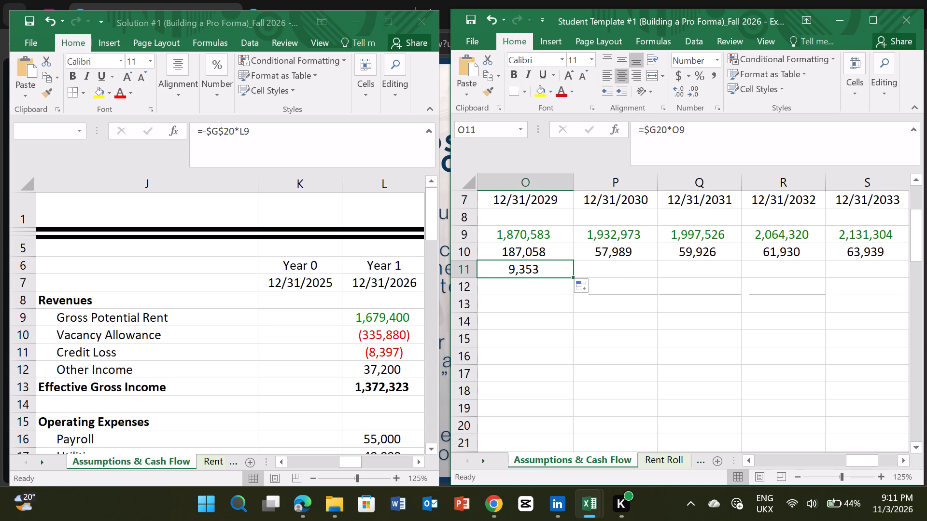
pyautogui.moveTo(572, 277); pyautogui.dragTo(719, 279)
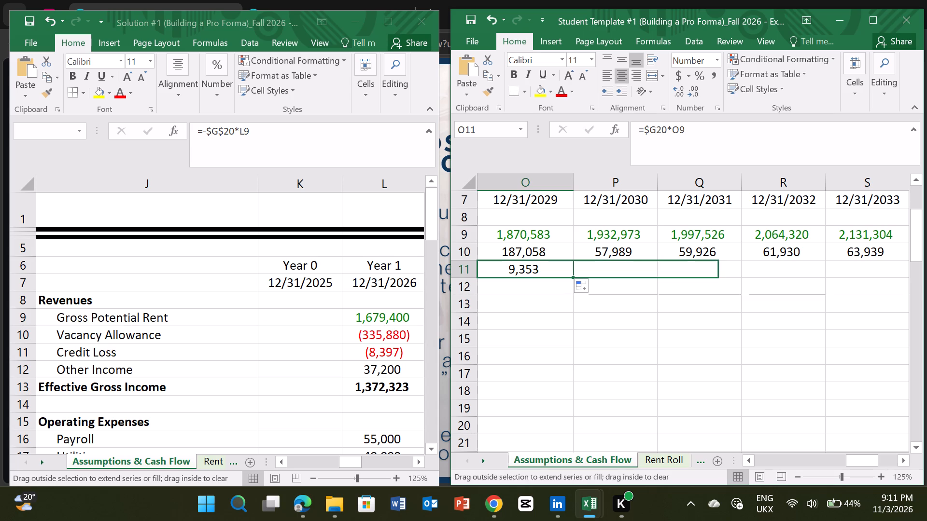
pyautogui.moveTo(719, 279); pyautogui.dragTo(873, 272)
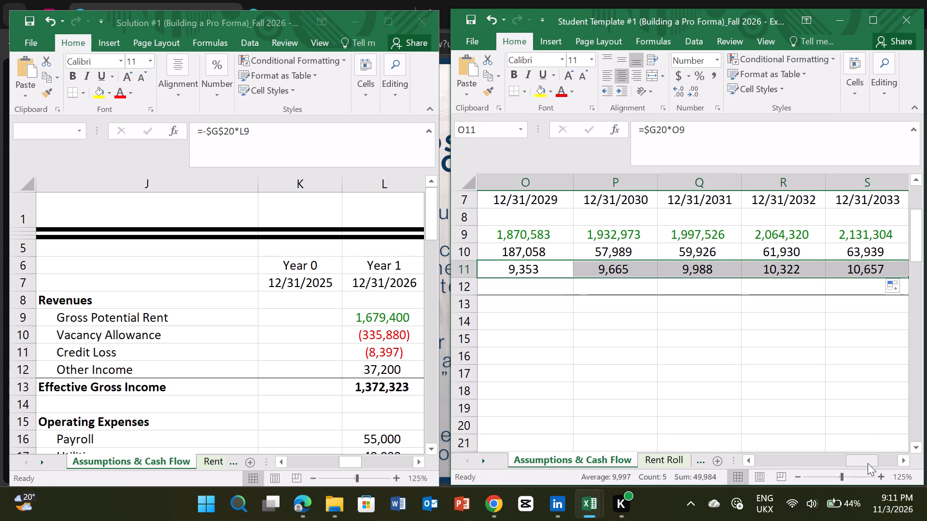
# Fill the Student Template's Credit Loss formula onward from S11 to V11, through the 12/31/2036 column.
pyautogui.moveTo(868, 463); pyautogui.dragTo(885, 463)
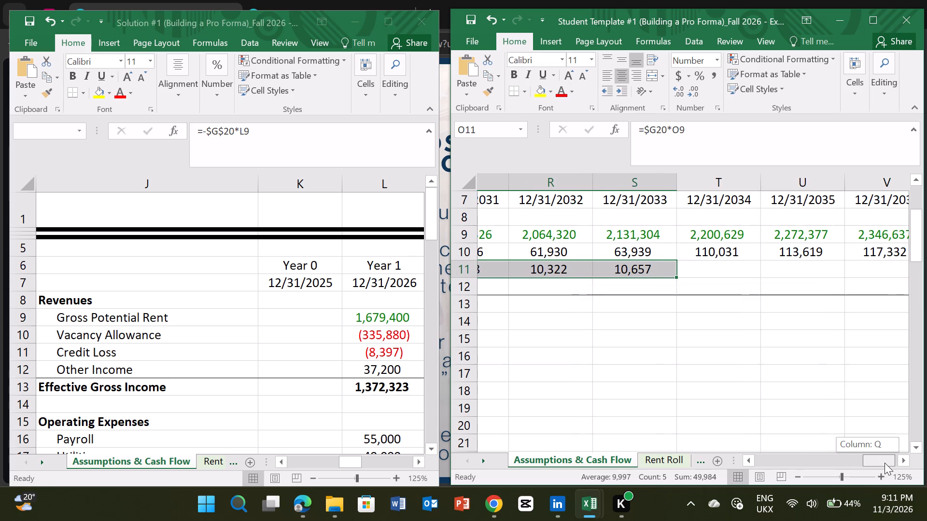
pyautogui.moveTo(885, 463); pyautogui.dragTo(885, 462)
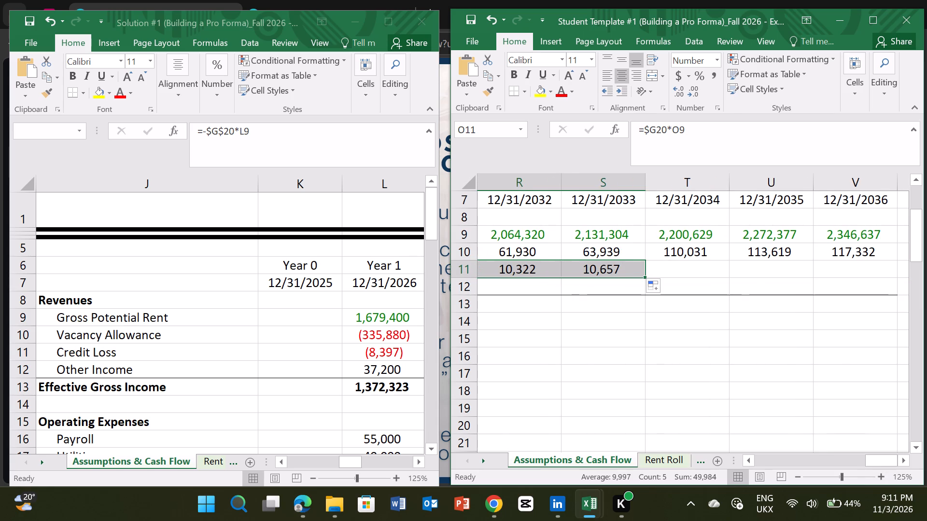
pyautogui.moveTo(646, 277); pyautogui.dragTo(797, 272)
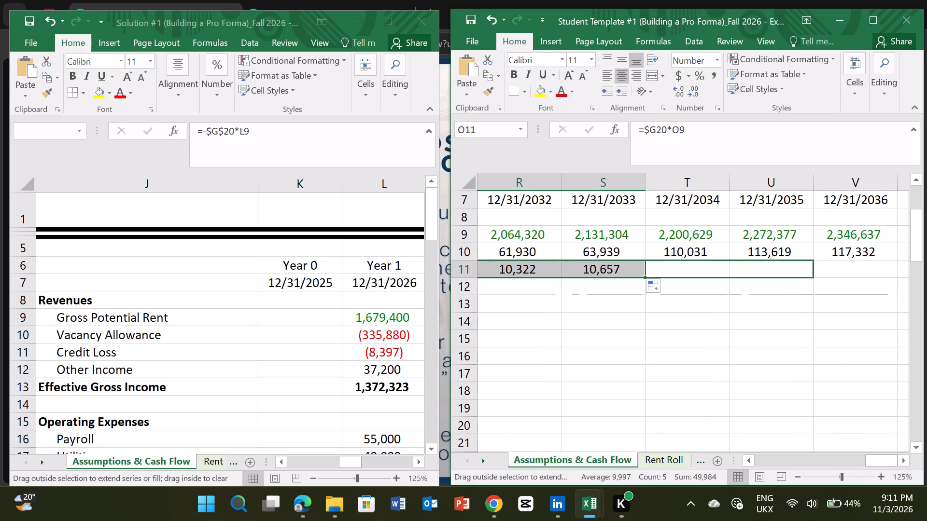
pyautogui.moveTo(797, 272); pyautogui.dragTo(861, 272)
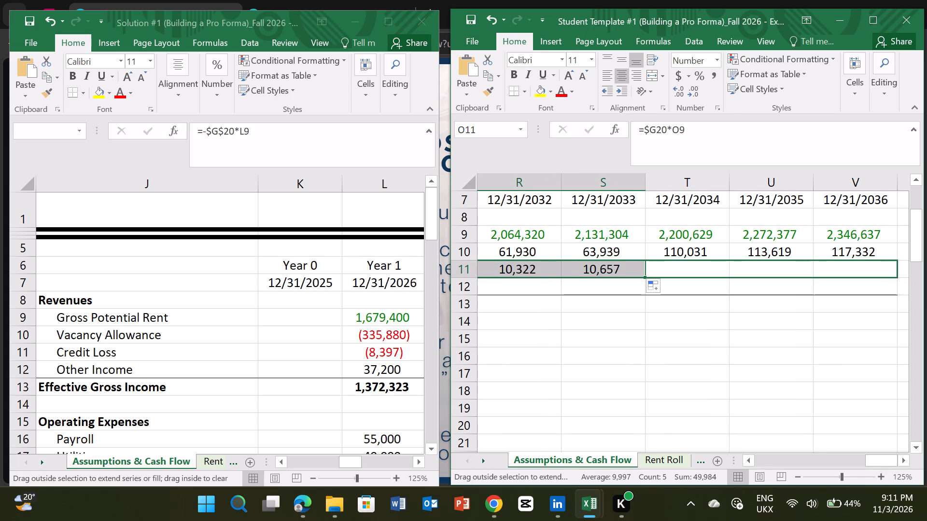
pyautogui.moveTo(888, 459); pyautogui.dragTo(894, 459)
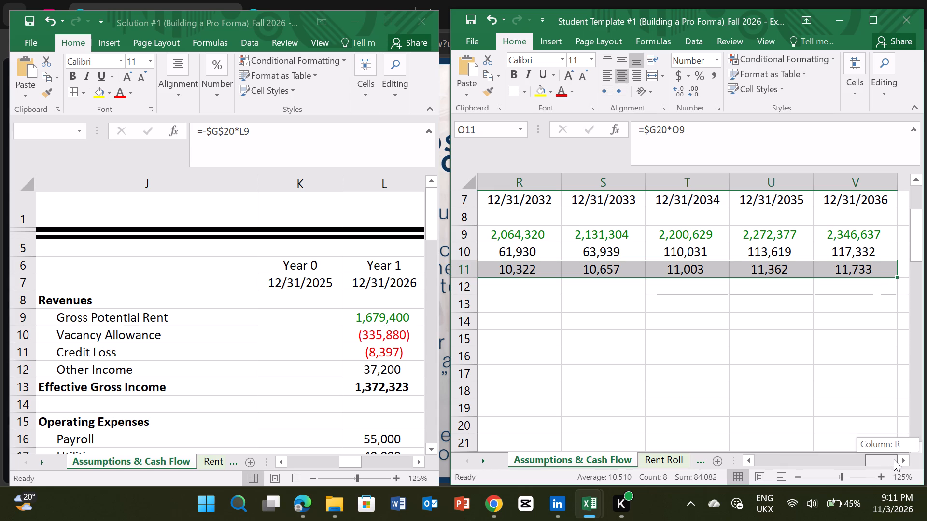
pyautogui.moveTo(894, 459); pyautogui.dragTo(894, 459)
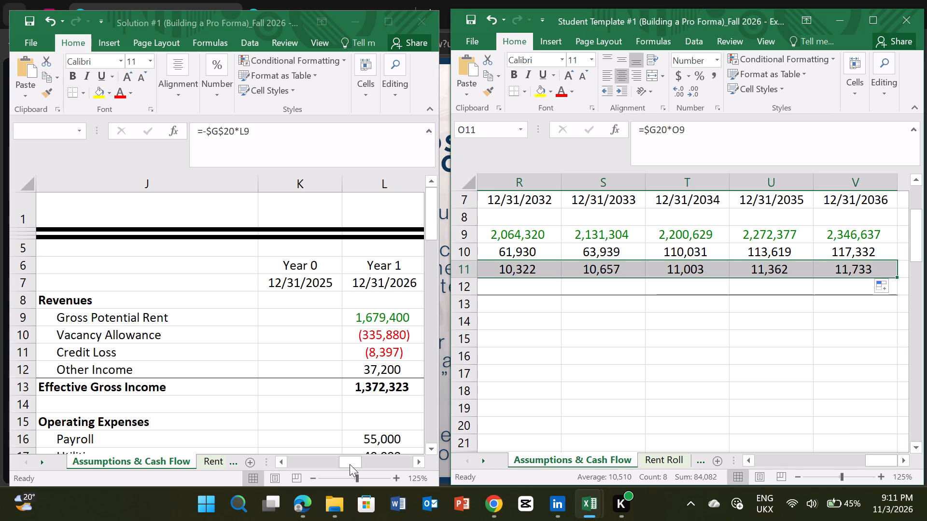
# Compare the Solution #1 workbook's Credit Loss row for Years 8 to 11 with the Student Template's.
pyautogui.moveTo(350, 464); pyautogui.dragTo(407, 457)
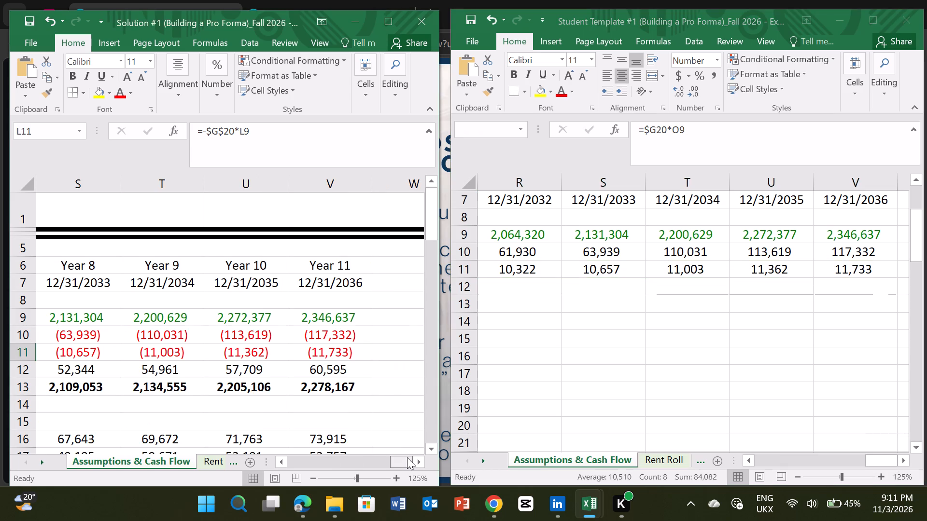
pyautogui.moveTo(407, 457); pyautogui.dragTo(409, 457)
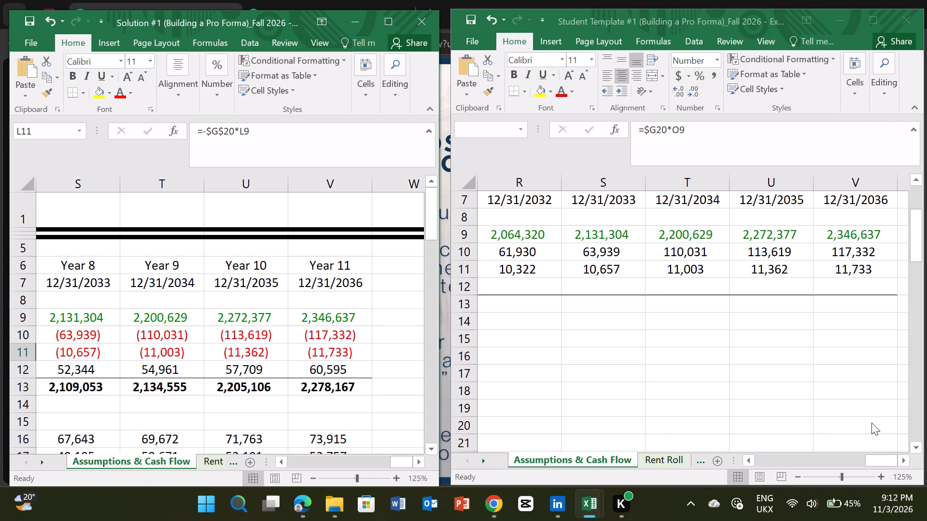
# Check the Canva Step 3 instructions in Edge, and inspect the Student Template's Year 11 Credit Loss formula in V11 in Excel.
pyautogui.click(300, 510)
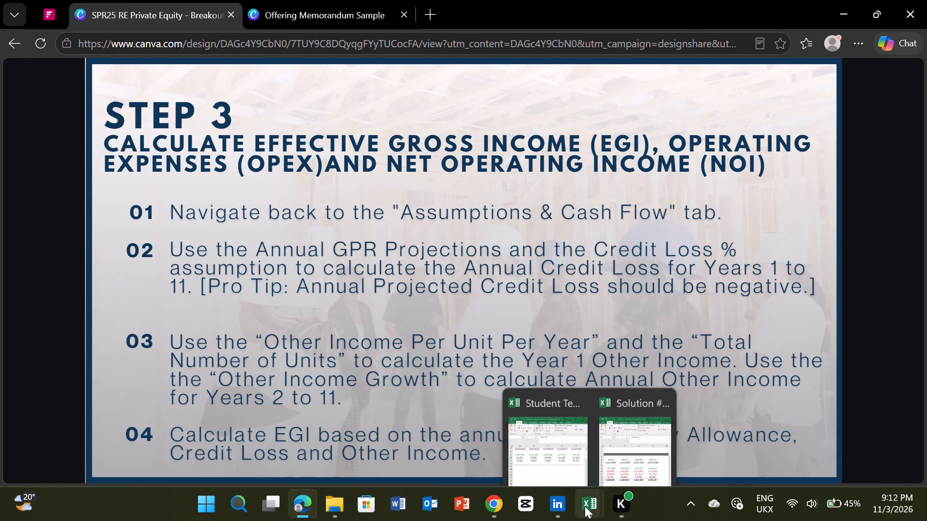
pyautogui.click(574, 450)
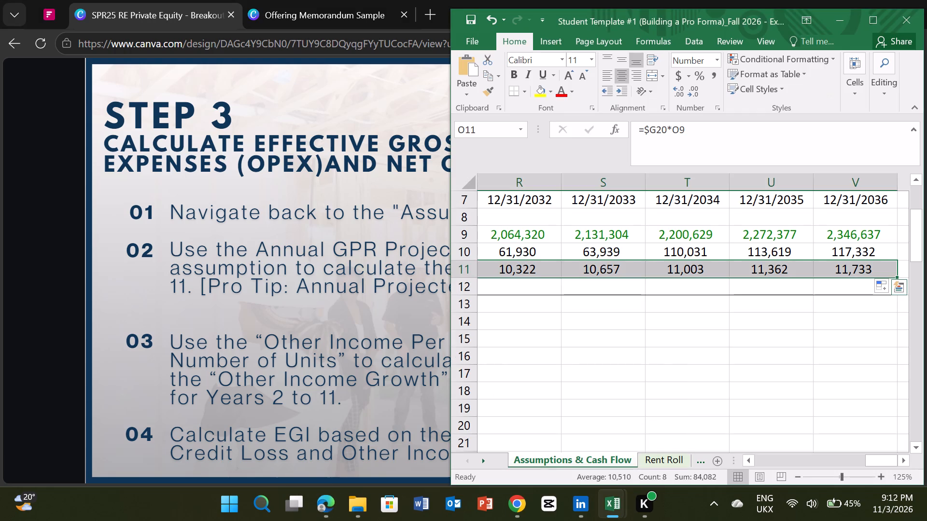
pyautogui.click(600, 339)
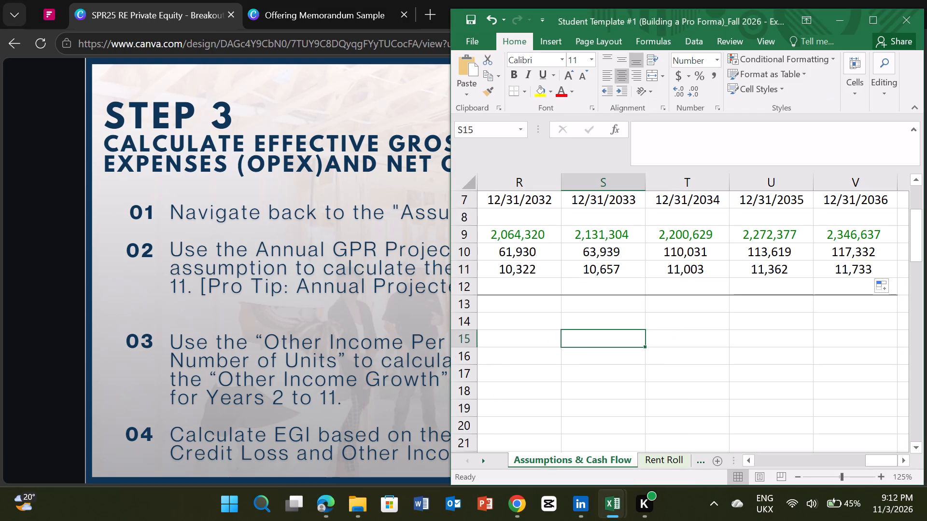
pyautogui.click(843, 271)
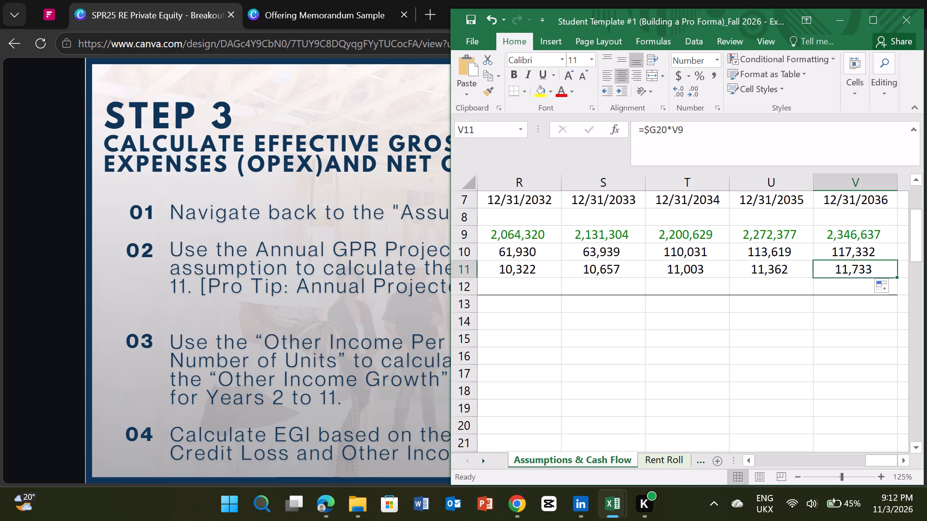
# Switch to the Canva presentation in Edge to read the remaining Step 3 instructions.
pyautogui.click(437, 403)
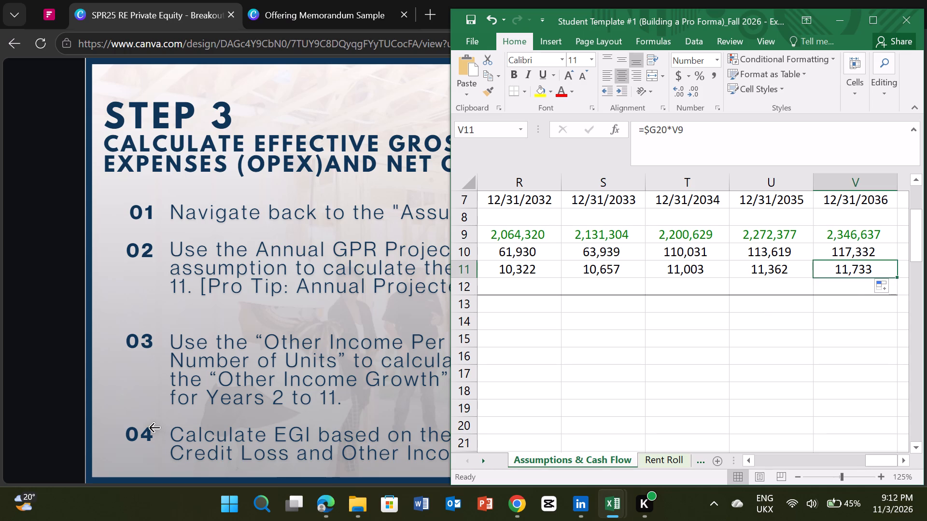
pyautogui.click(154, 429)
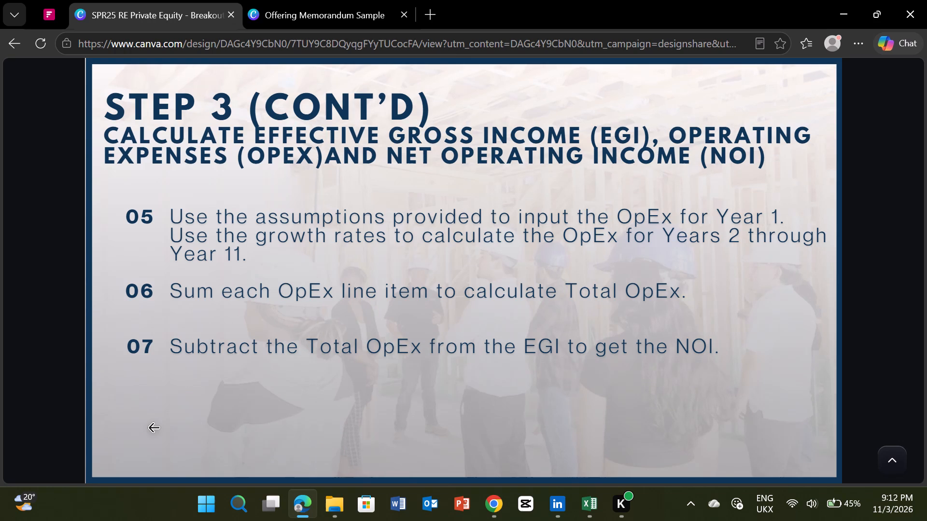
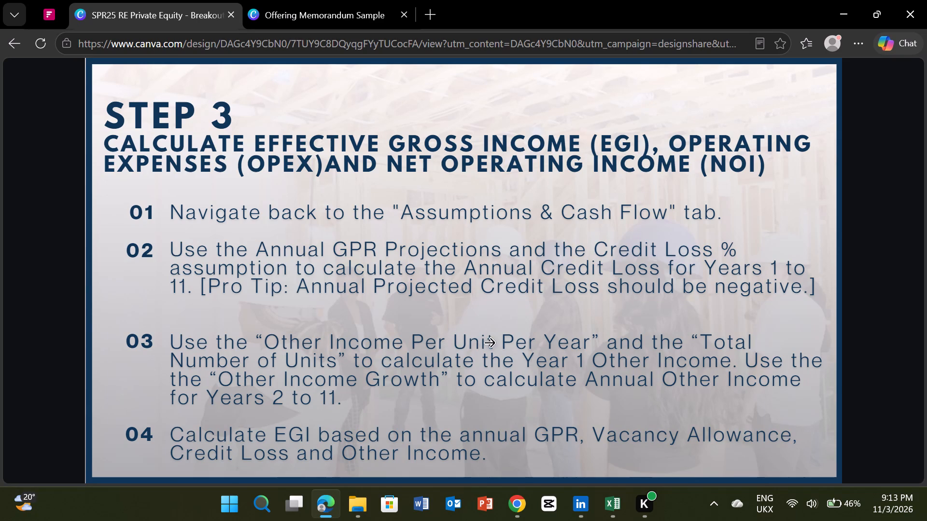
# Switch to the Student Template in Excel and examine the Year 1 Other Income (Per Unit Per Year) assumption in G21.
pyautogui.click(581, 436)
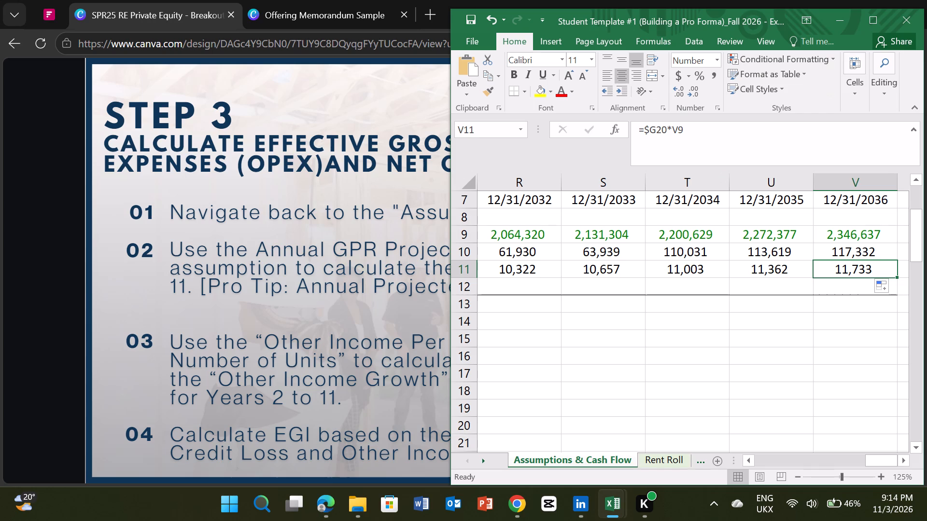
pyautogui.moveTo(871, 458); pyautogui.dragTo(797, 460)
pyautogui.moveTo(797, 460); pyautogui.dragTo(800, 460)
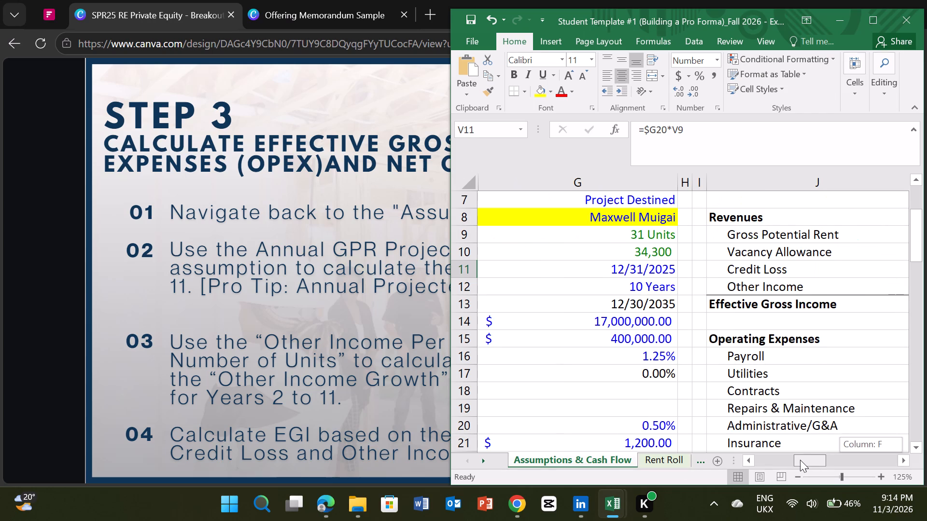
pyautogui.moveTo(800, 460); pyautogui.dragTo(770, 456)
pyautogui.scroll(4, 655, 399)
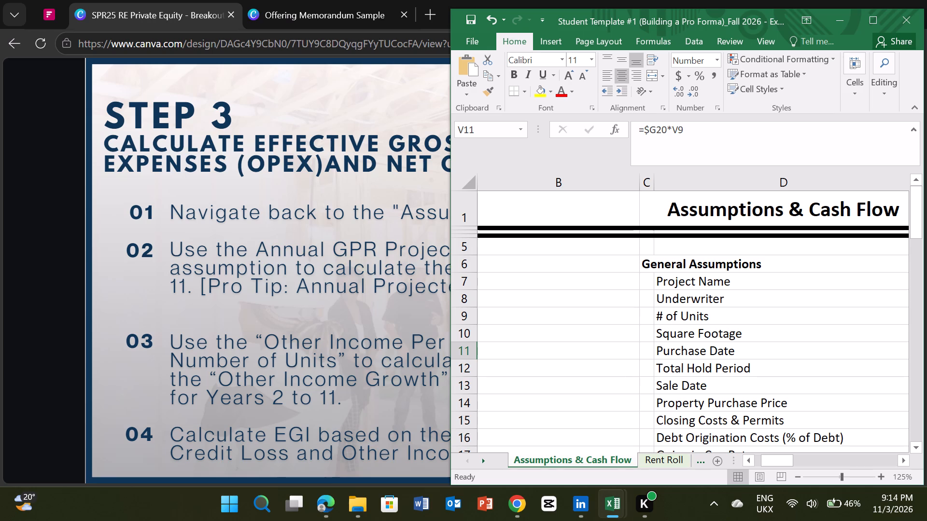
pyautogui.scroll(-4, 690, 326)
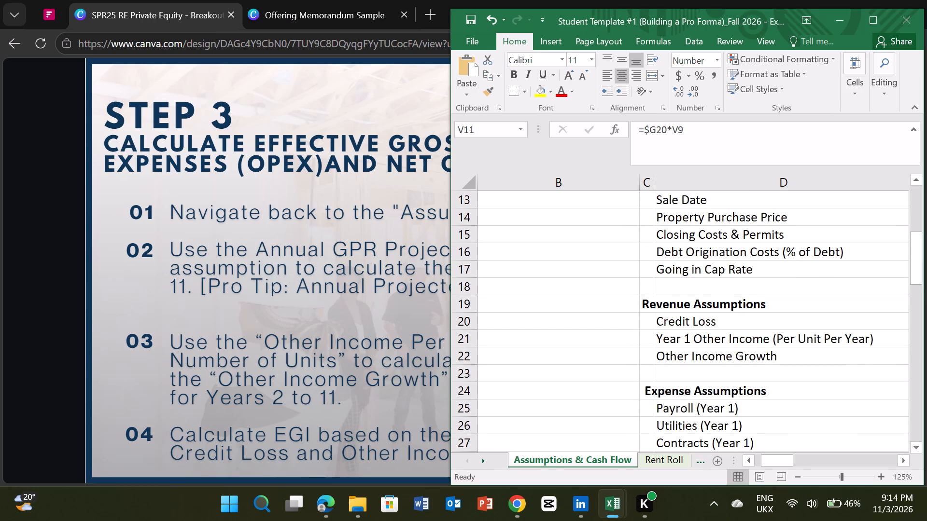
pyautogui.click(713, 341)
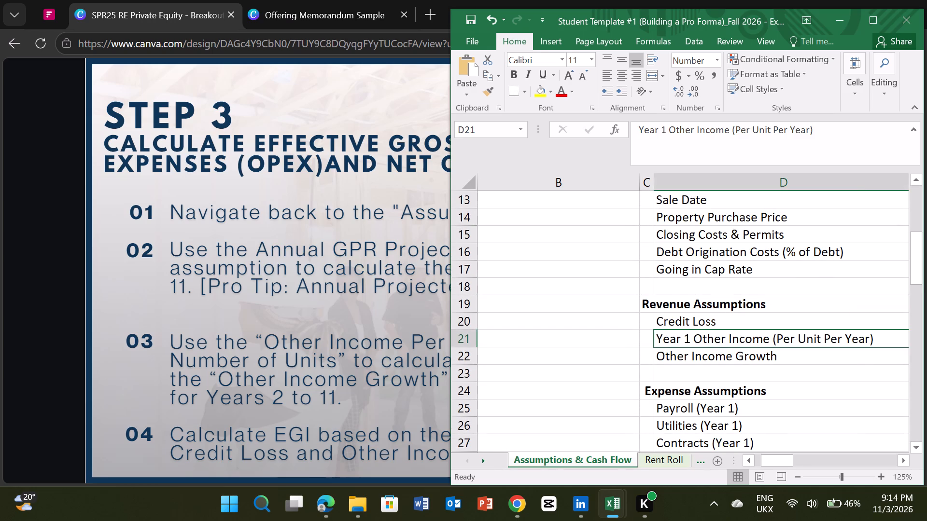
pyautogui.moveTo(783, 461); pyautogui.dragTo(799, 459)
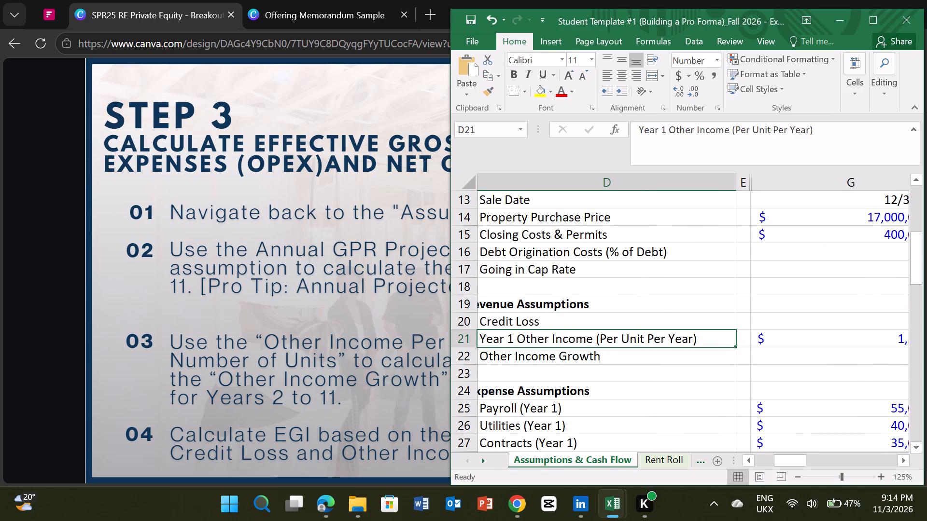
pyautogui.click(823, 337)
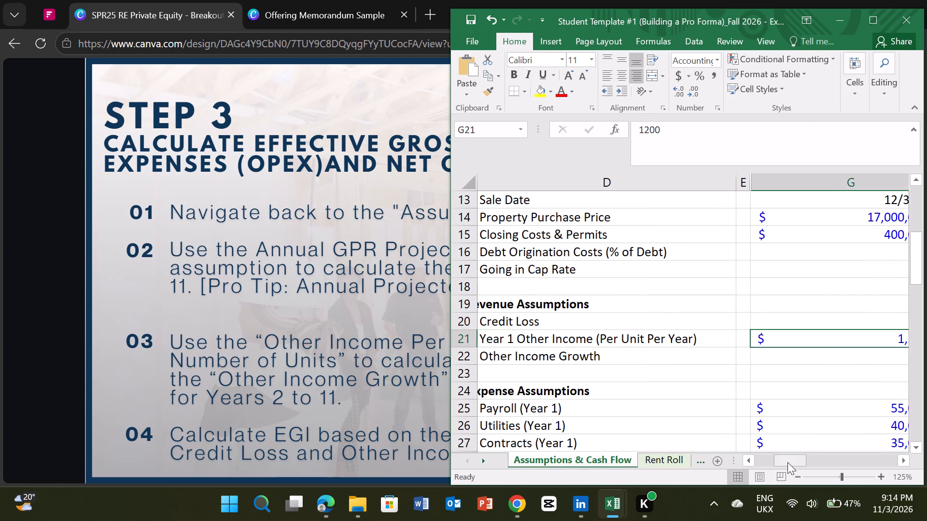
pyautogui.moveTo(787, 462); pyautogui.dragTo(796, 461)
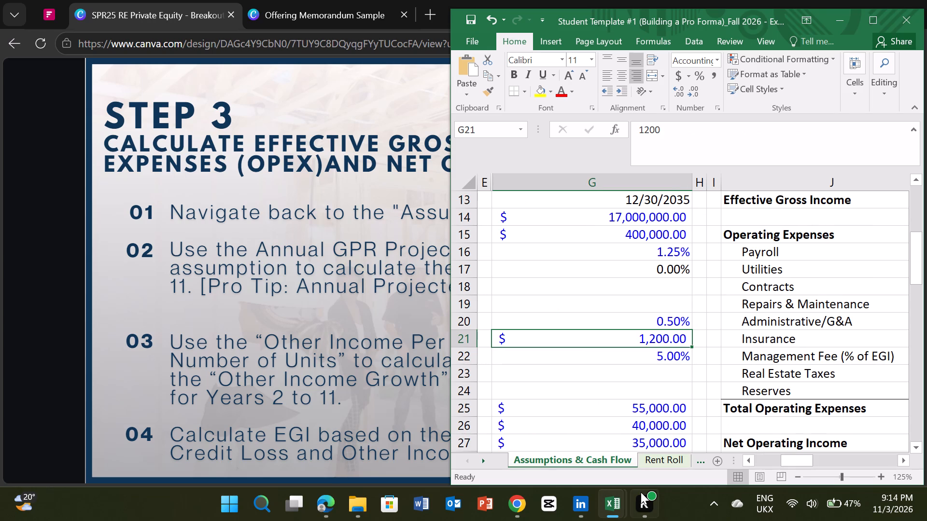
# Return to the Canva presentation in Edge and read the Step 3 instructions for Other Income and EGI.
pyautogui.click(407, 445)
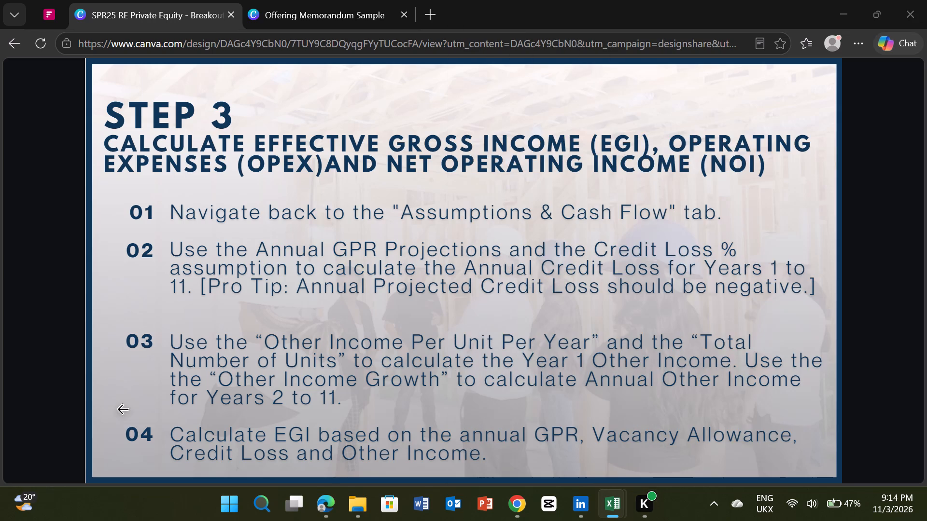
pyautogui.click(123, 411)
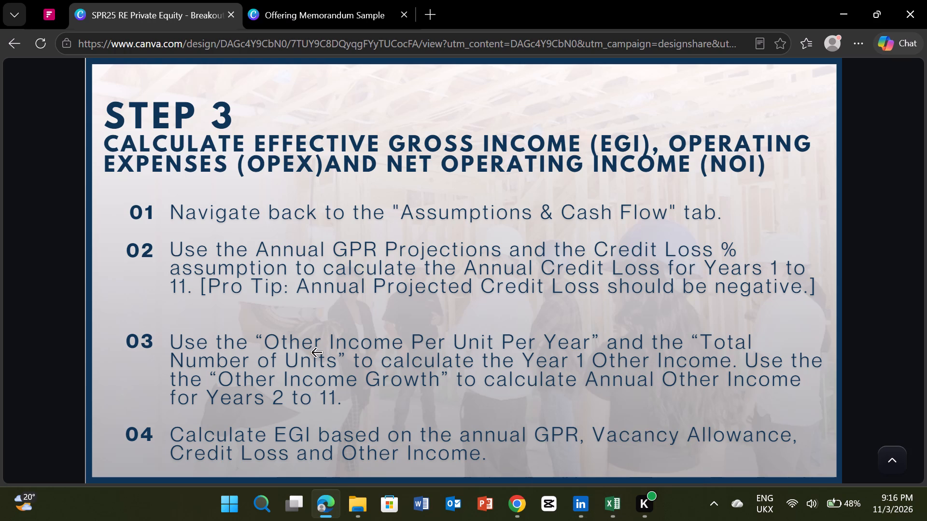
# Bring both Excel workbooks forward and inspect the Solution #1 workbook's Year 1 Other Income formula in L12.
pyautogui.click(630, 456)
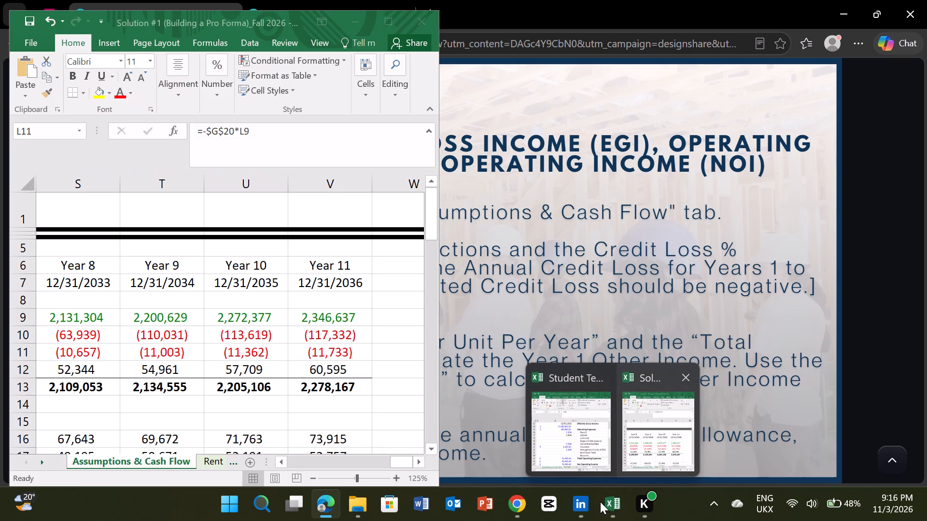
pyautogui.click(588, 457)
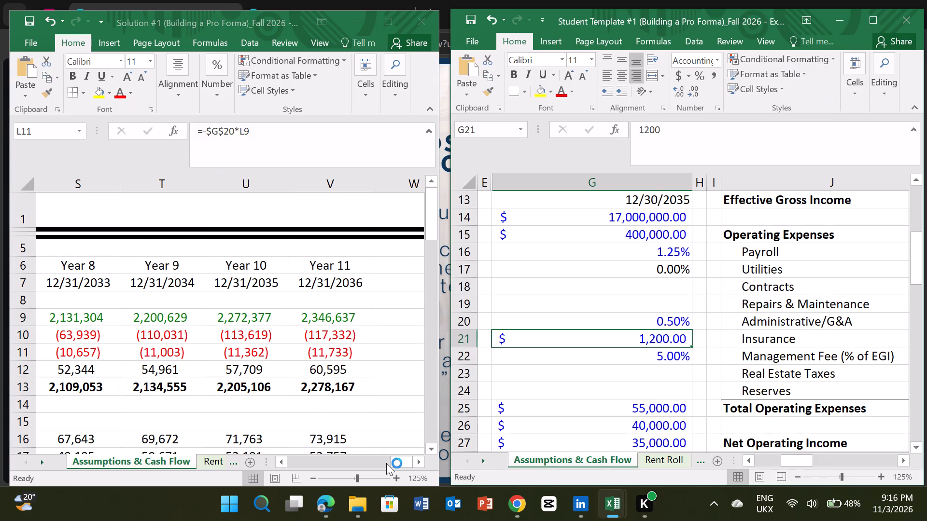
pyautogui.moveTo(392, 460); pyautogui.dragTo(311, 462)
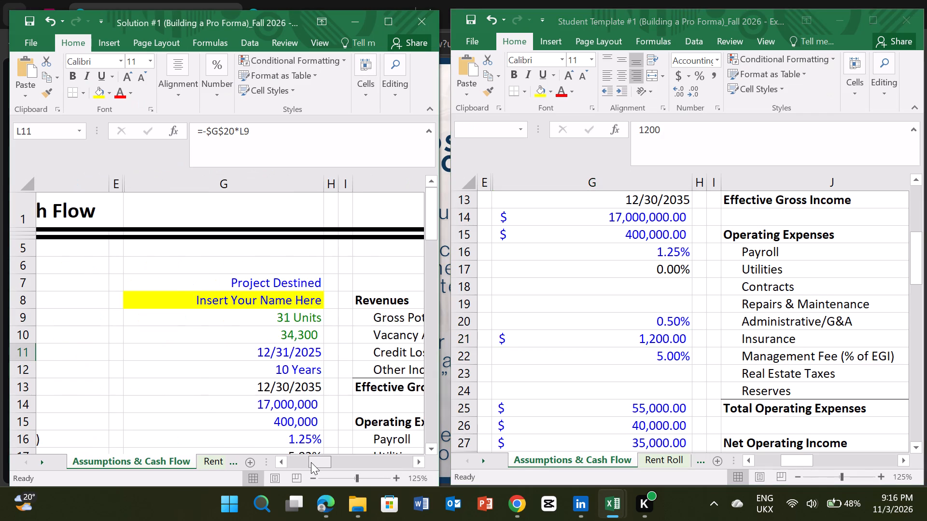
pyautogui.moveTo(311, 462); pyautogui.dragTo(324, 461)
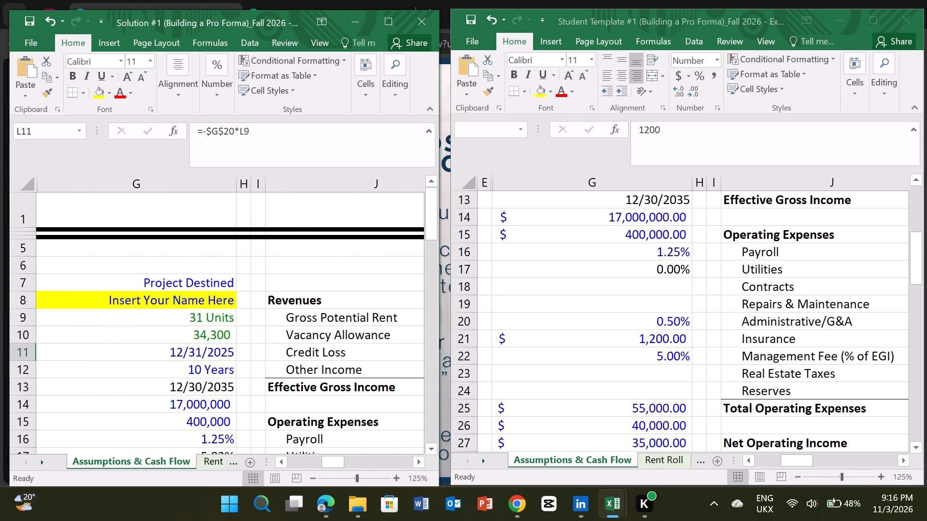
pyautogui.click(337, 466)
pyautogui.moveTo(335, 461); pyautogui.dragTo(340, 461)
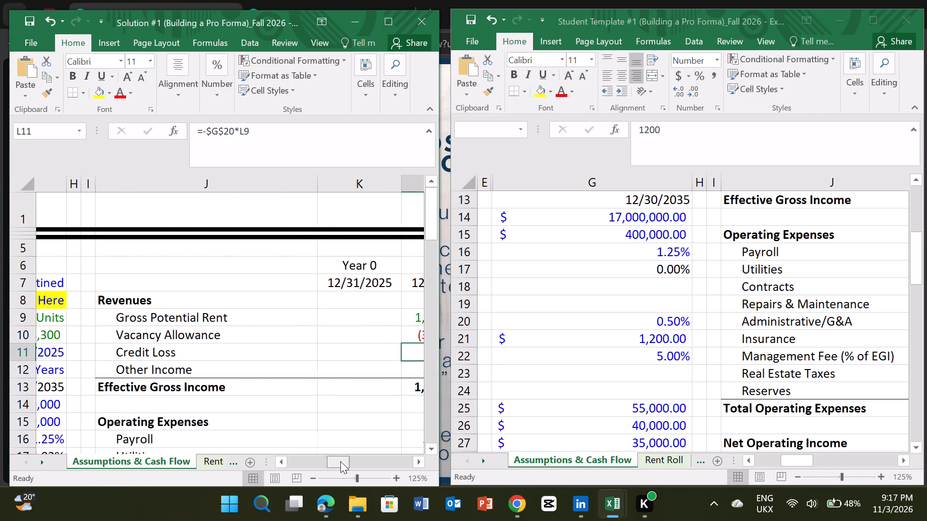
pyautogui.moveTo(340, 461); pyautogui.dragTo(343, 461)
pyautogui.scroll(-3, 324, 365)
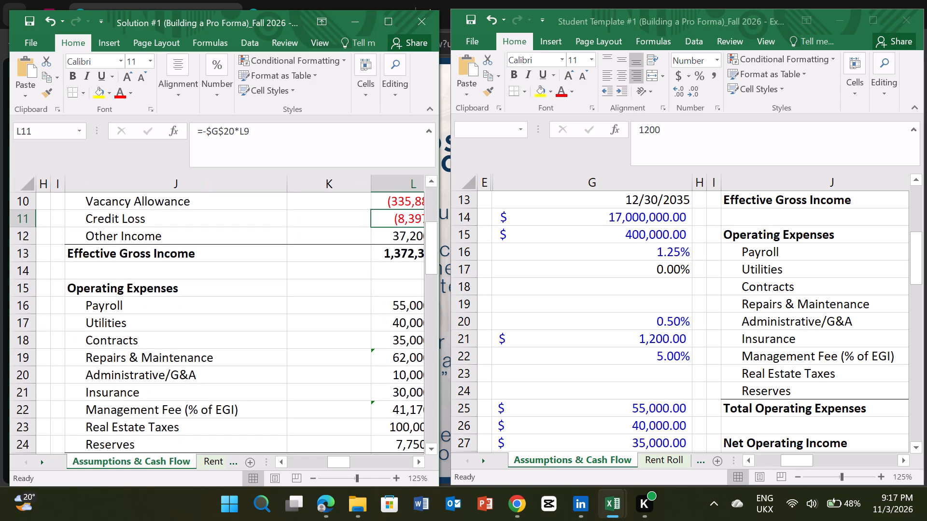
pyautogui.moveTo(347, 459); pyautogui.dragTo(358, 455)
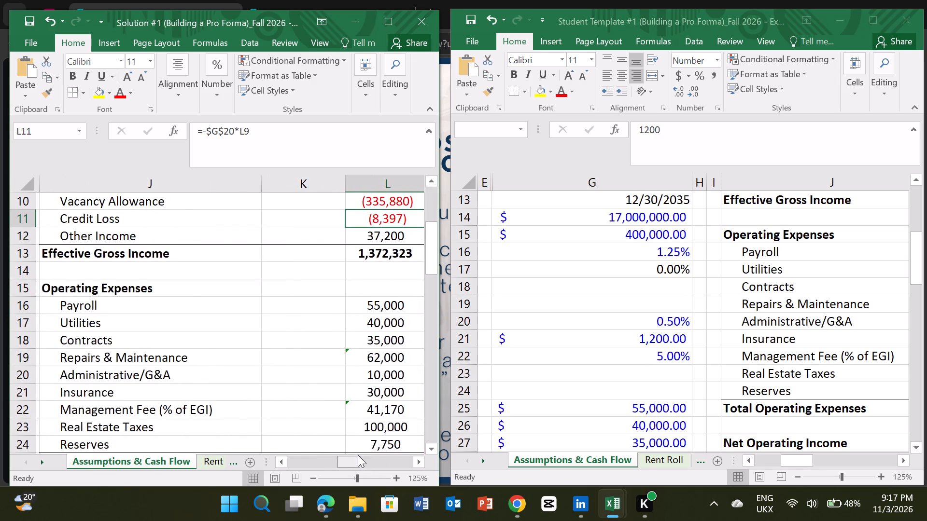
pyautogui.moveTo(358, 455); pyautogui.dragTo(368, 455)
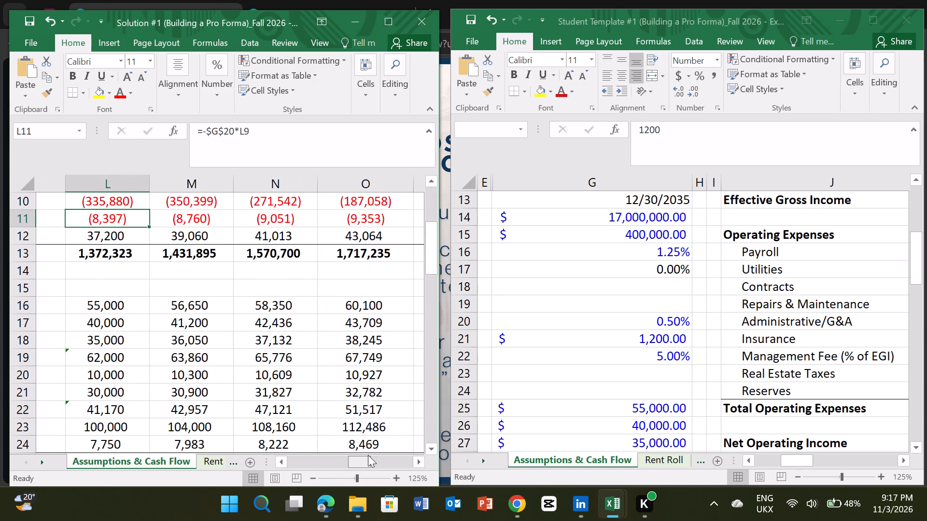
pyautogui.moveTo(368, 455); pyautogui.dragTo(375, 454)
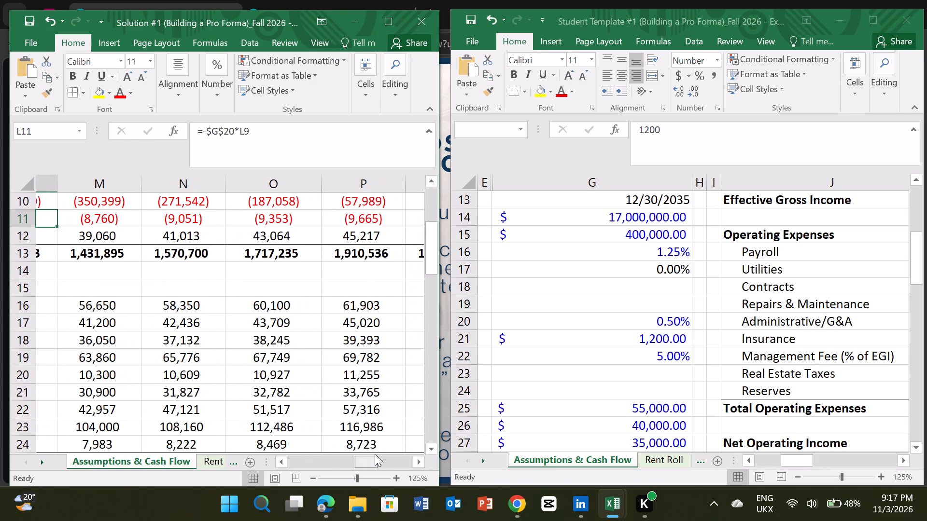
pyautogui.moveTo(375, 454); pyautogui.dragTo(361, 452)
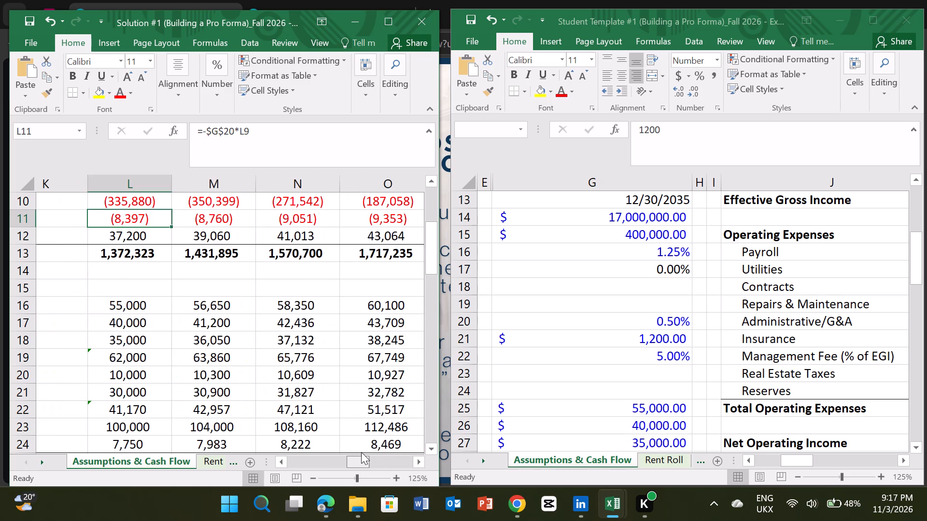
pyautogui.moveTo(361, 452); pyautogui.dragTo(351, 451)
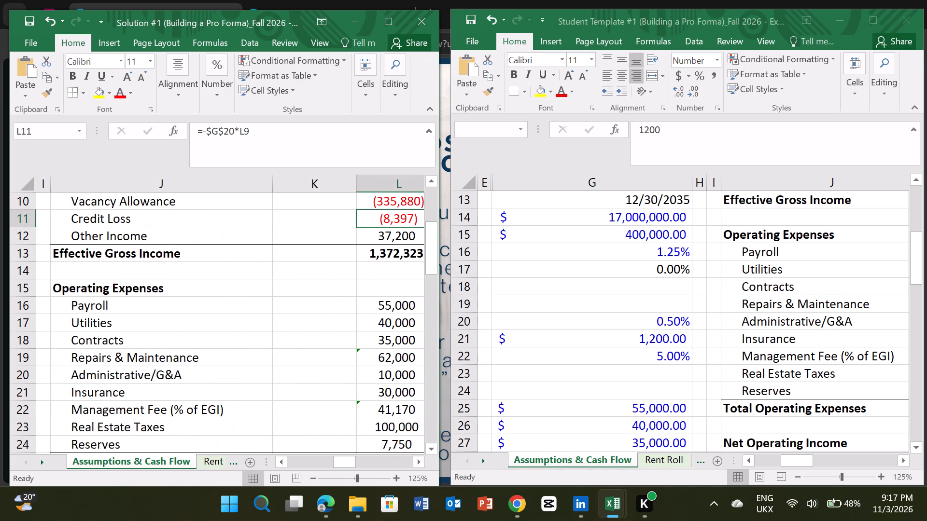
pyautogui.scroll(1, 341, 350)
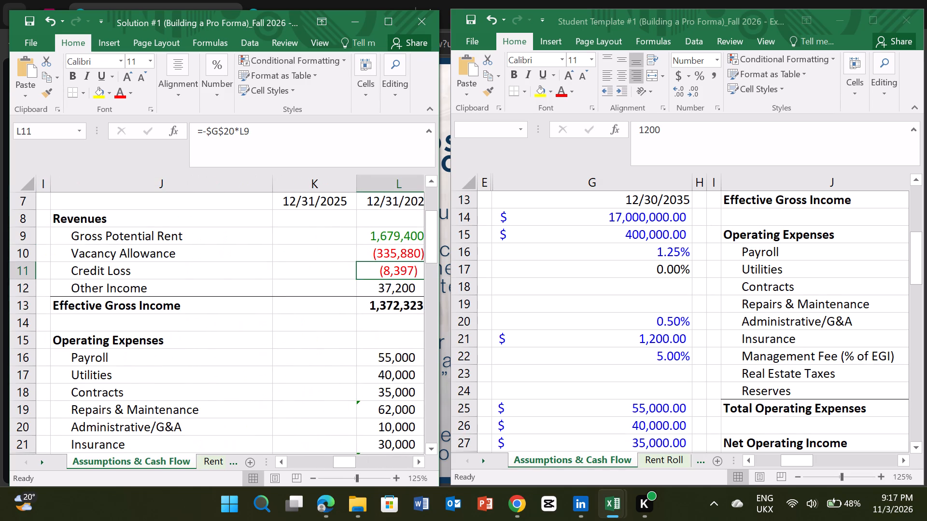
pyautogui.click(393, 289)
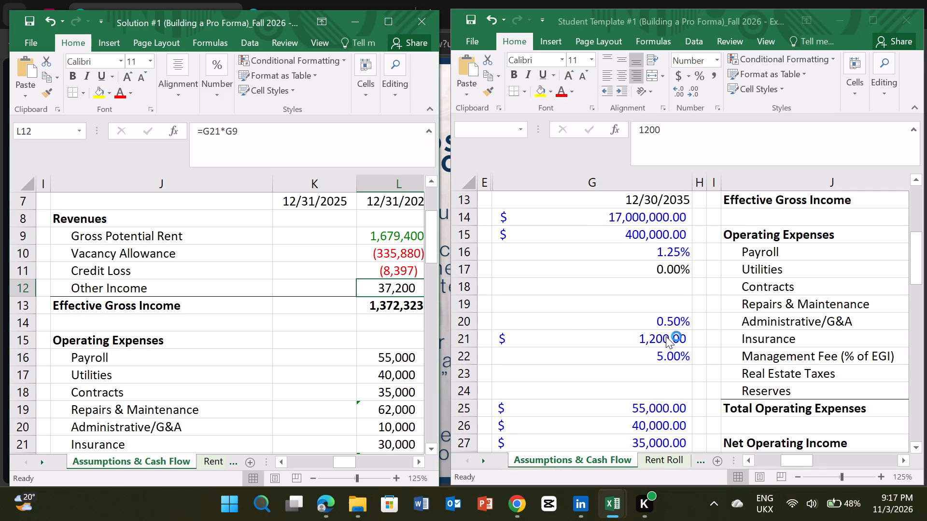
# Check the Student Template's G21 and G9 assumptions against the cells referenced by the Solution #1 workbook's Year 1 Other Income formula.
pyautogui.scroll(2, 666, 336)
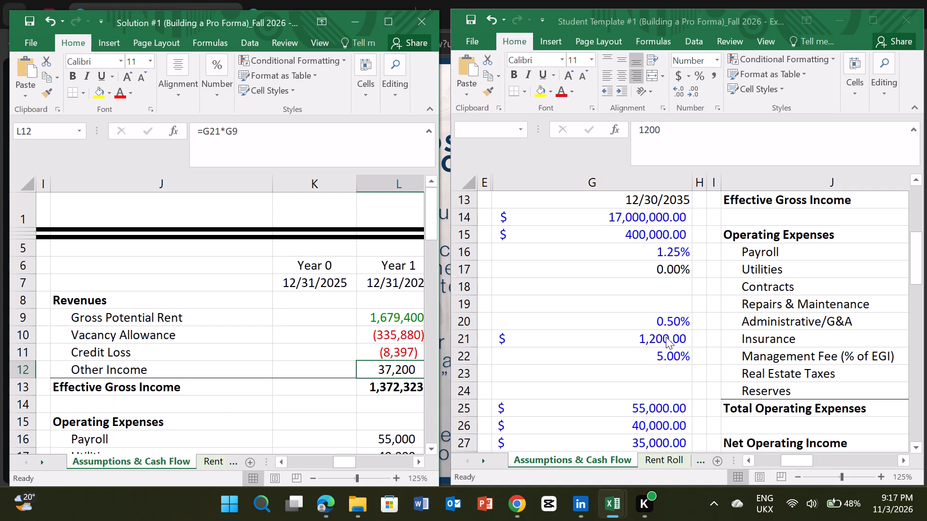
pyautogui.scroll(-1, 666, 337)
pyautogui.click(666, 336)
pyautogui.scroll(1, 666, 336)
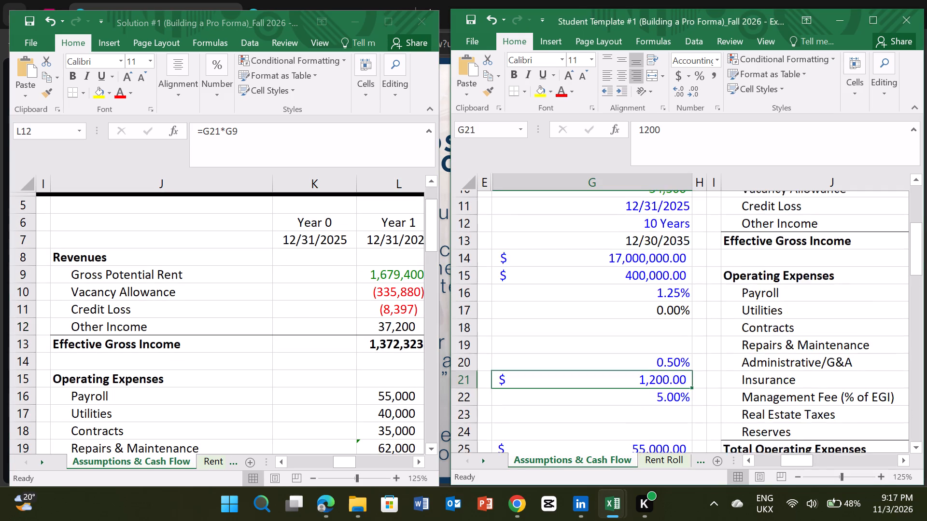
pyautogui.scroll(2, 666, 336)
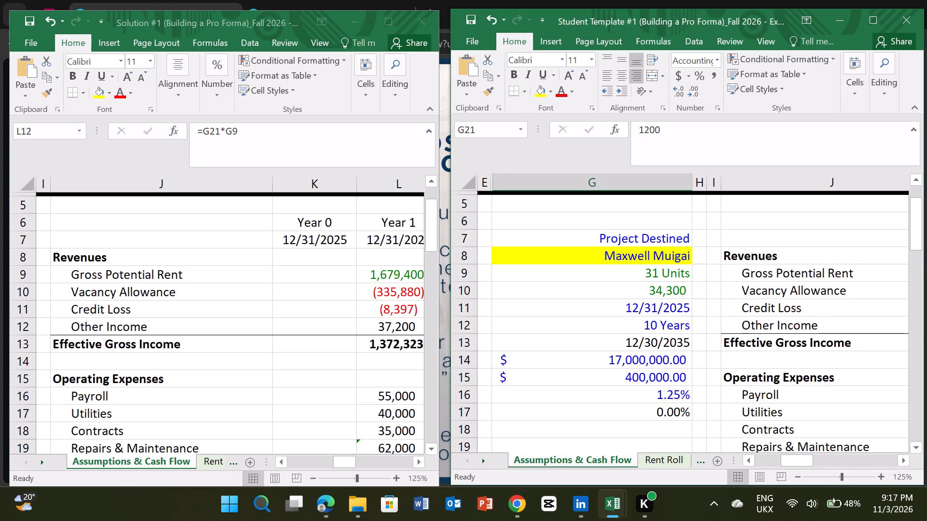
pyautogui.scroll(-1, 659, 342)
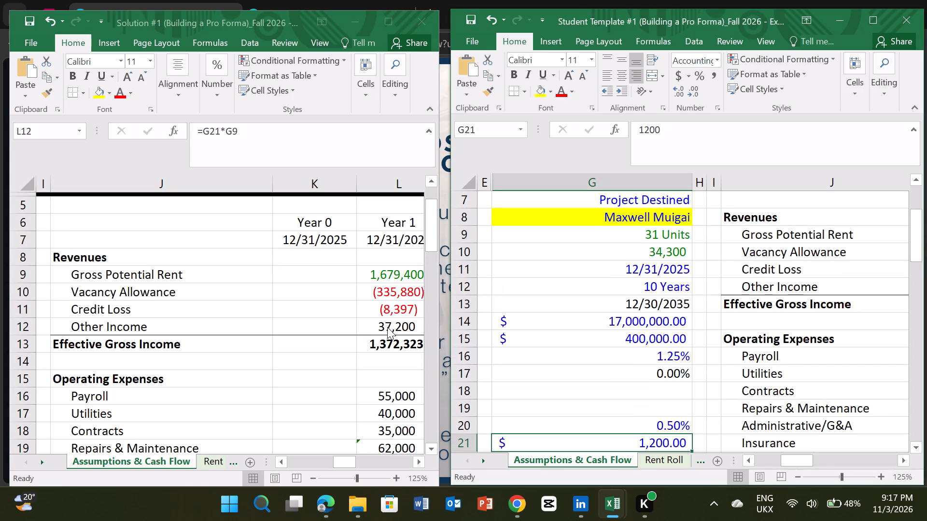
pyautogui.click(387, 327)
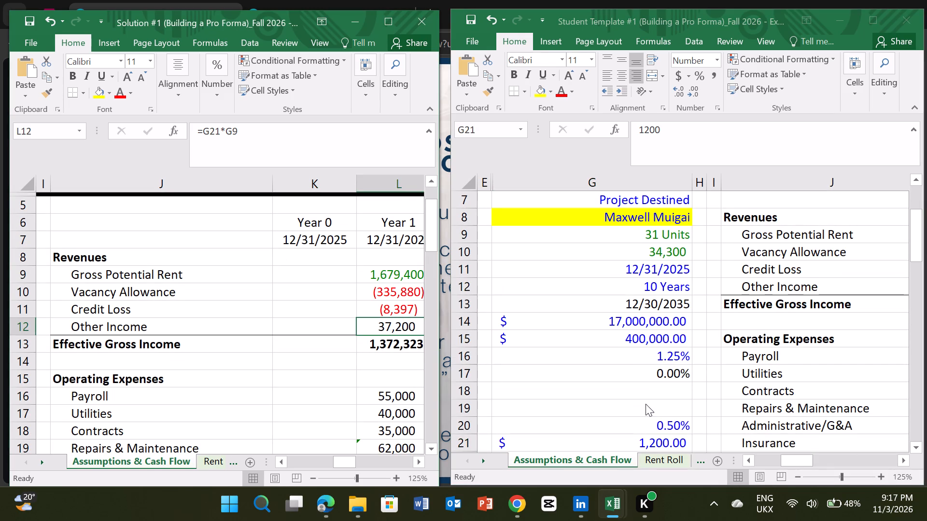
# Calculate Year 1 Other Income in the Student Template's L12 with the formula =G9*G21.
pyautogui.click(791, 458)
pyautogui.moveTo(792, 458); pyautogui.dragTo(799, 457)
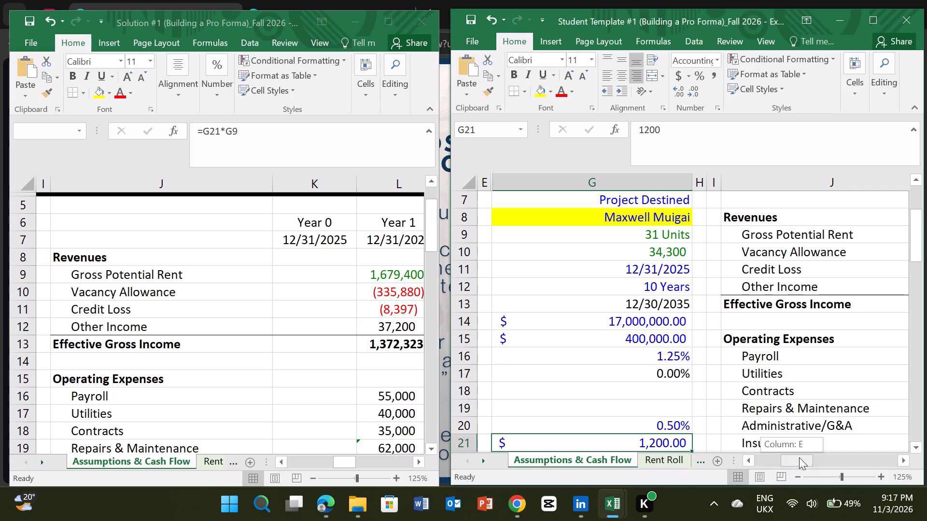
pyautogui.moveTo(799, 457); pyautogui.dragTo(822, 452)
pyautogui.click(812, 290)
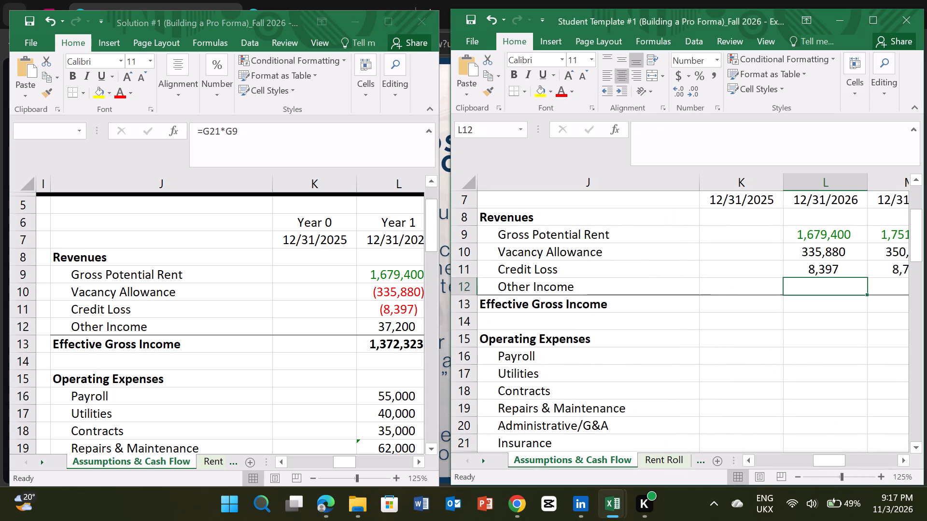
pyautogui.press('=')
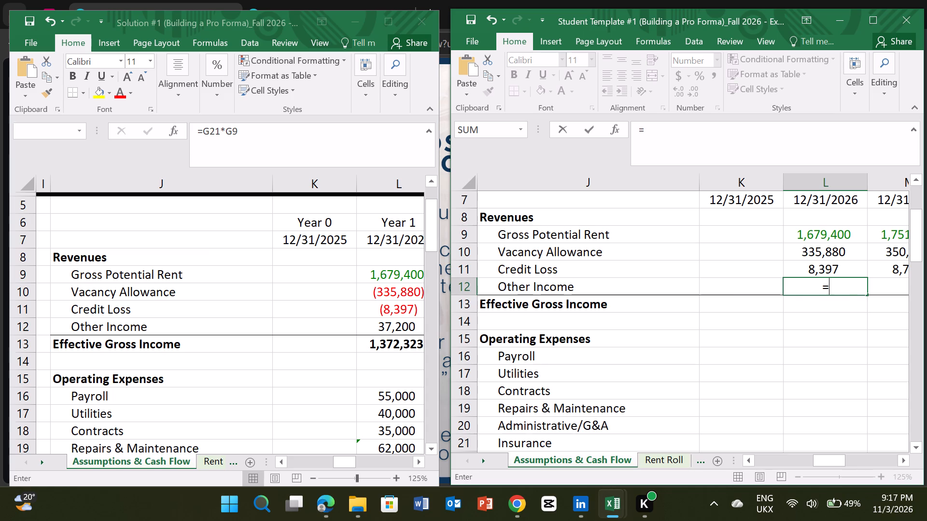
pyautogui.moveTo(657, 331); pyautogui.dragTo(635, 344)
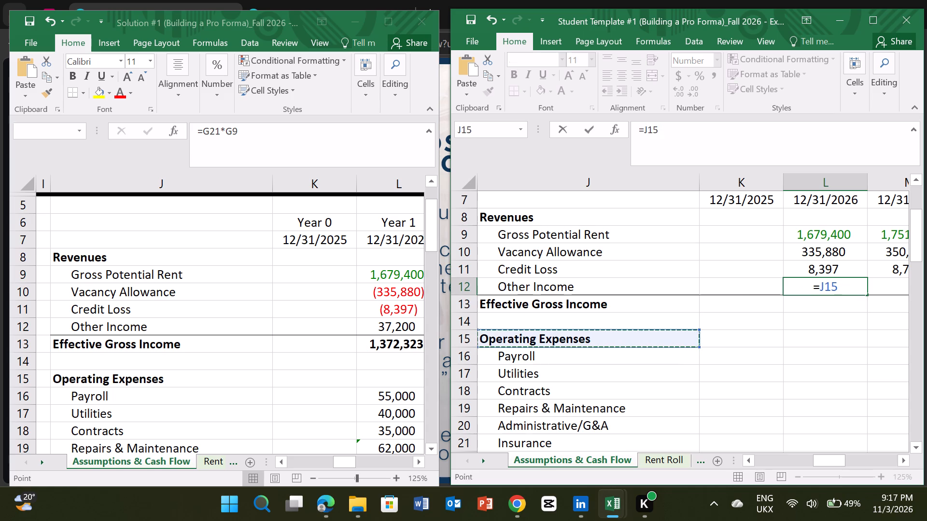
pyautogui.press('BackSpace')
pyautogui.press('BackSpace')
pyautogui.press('BackSpace')
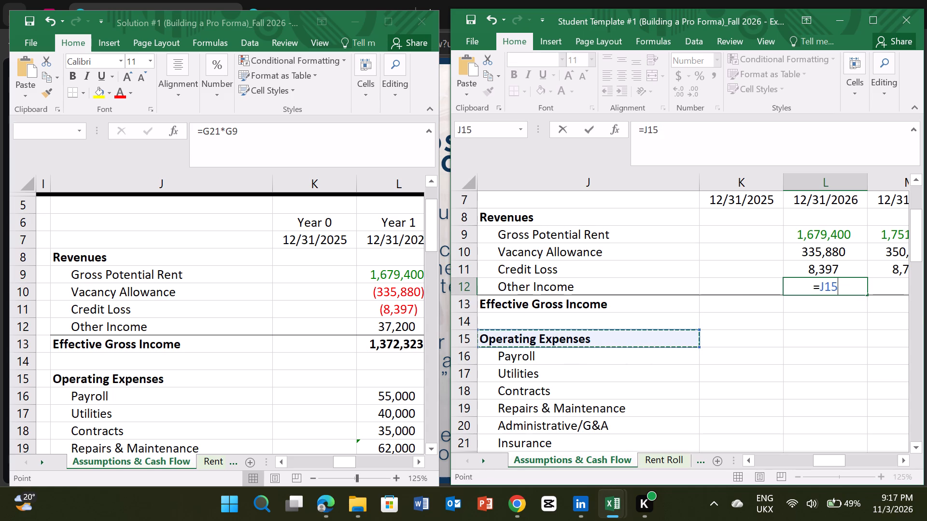
pyautogui.moveTo(833, 458); pyautogui.dragTo(817, 456)
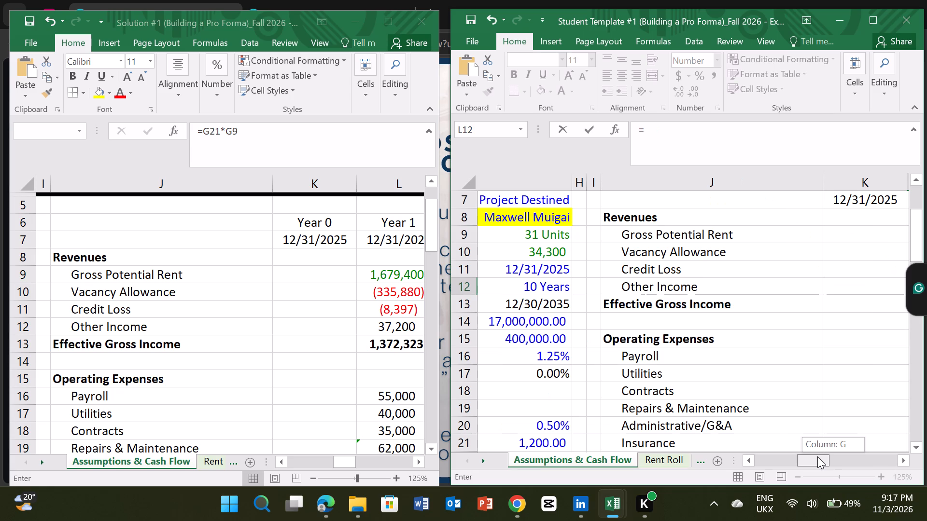
pyautogui.moveTo(817, 456); pyautogui.dragTo(806, 451)
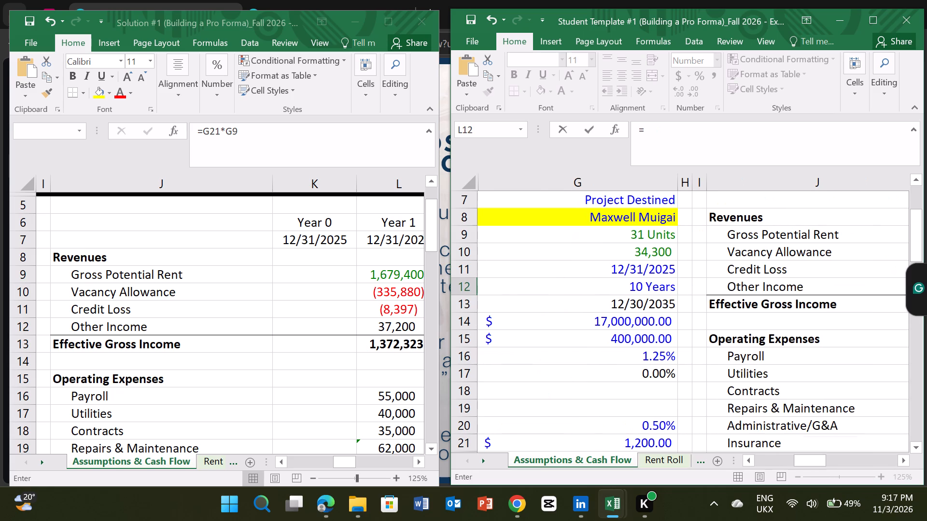
pyautogui.click(639, 236)
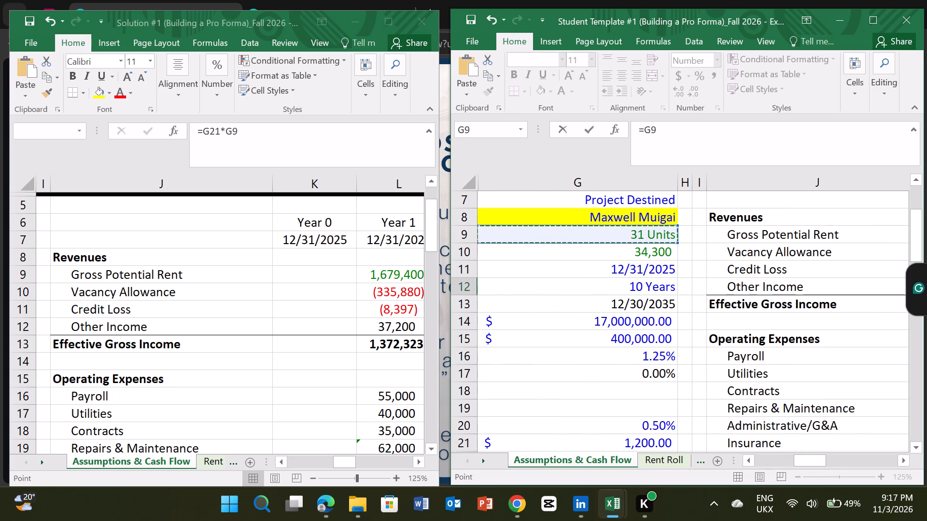
pyautogui.hotkey('shift', '*')
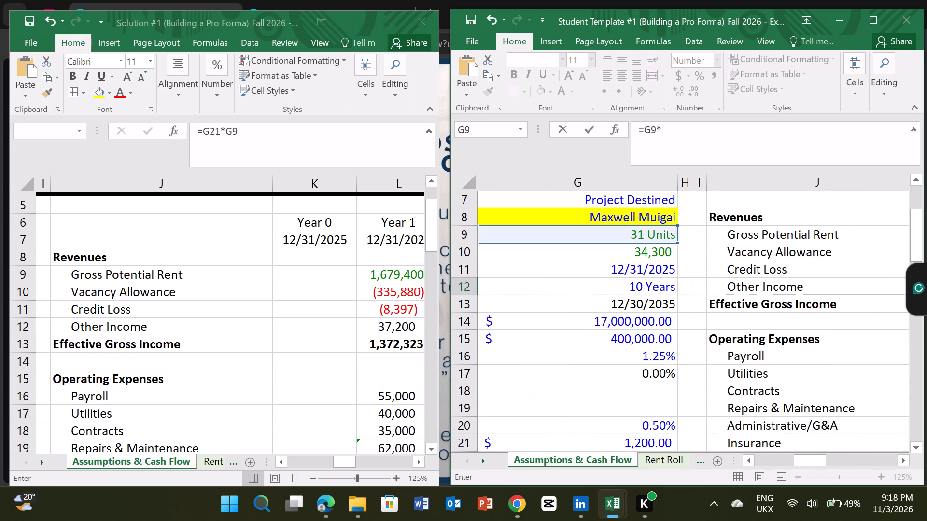
pyautogui.click(620, 446)
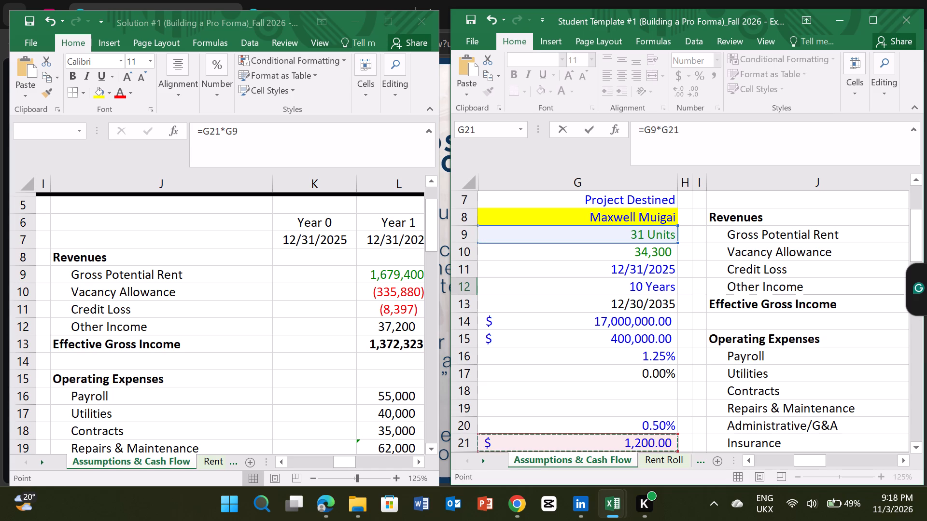
pyautogui.press('Return')
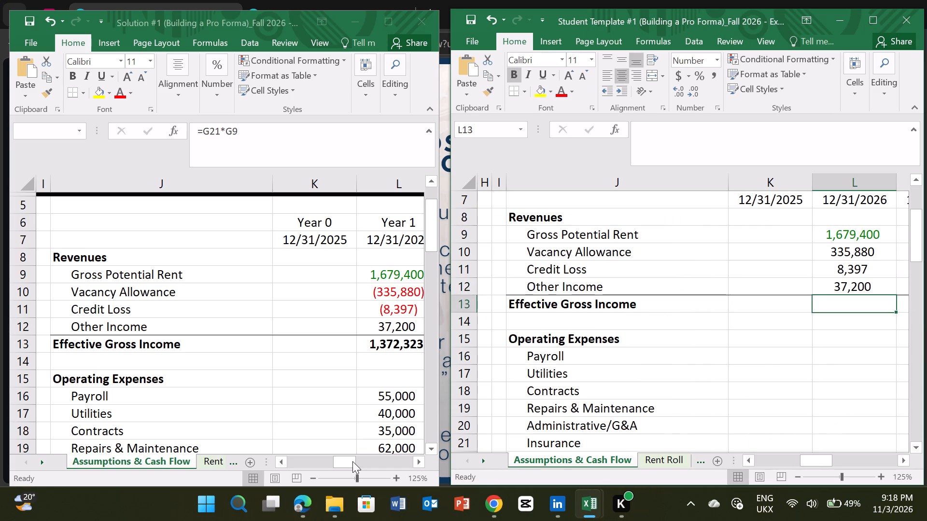
# Inspect the Solution #1 workbook's Year 2 Other Income formula in M12.
pyautogui.moveTo(352, 461); pyautogui.dragTo(352, 462)
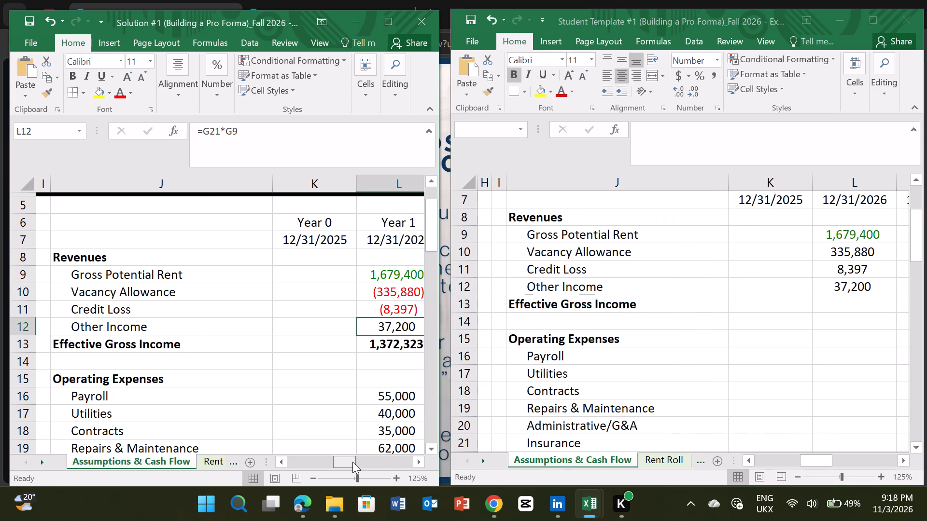
pyautogui.moveTo(352, 462); pyautogui.dragTo(366, 459)
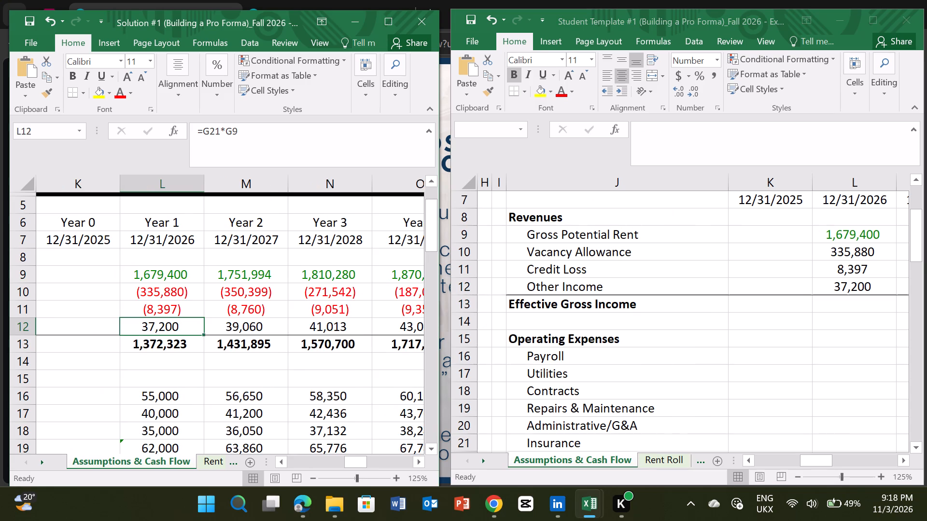
pyautogui.click(255, 329)
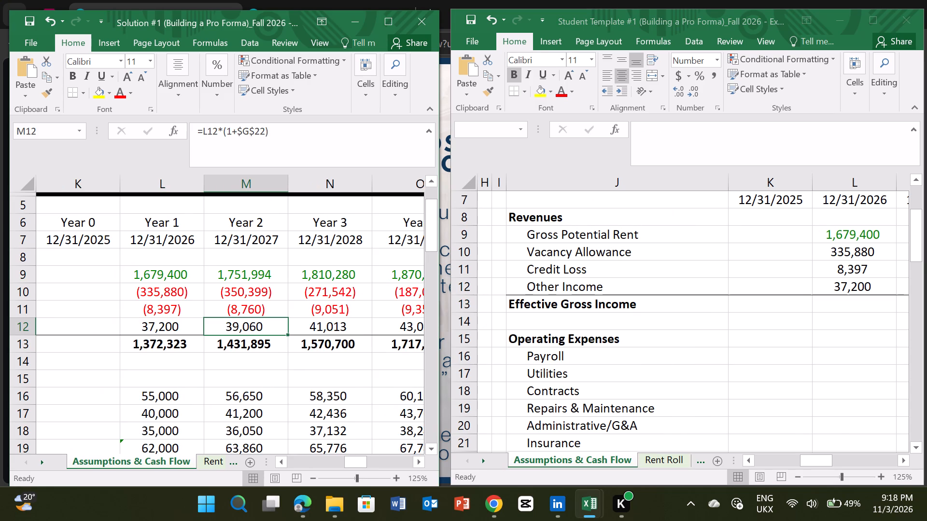
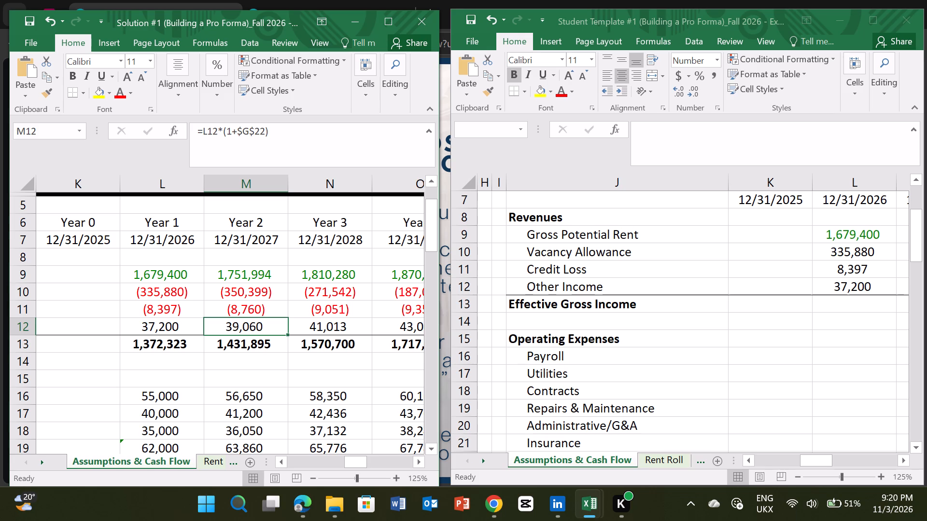
# Check the Student Template's G22 assumption against the Solution #1 workbook's Year 3 and Year 2 Other Income formulas in N12 and M12.
pyautogui.click(702, 380)
pyautogui.moveTo(638, 373); pyautogui.dragTo(678, 372)
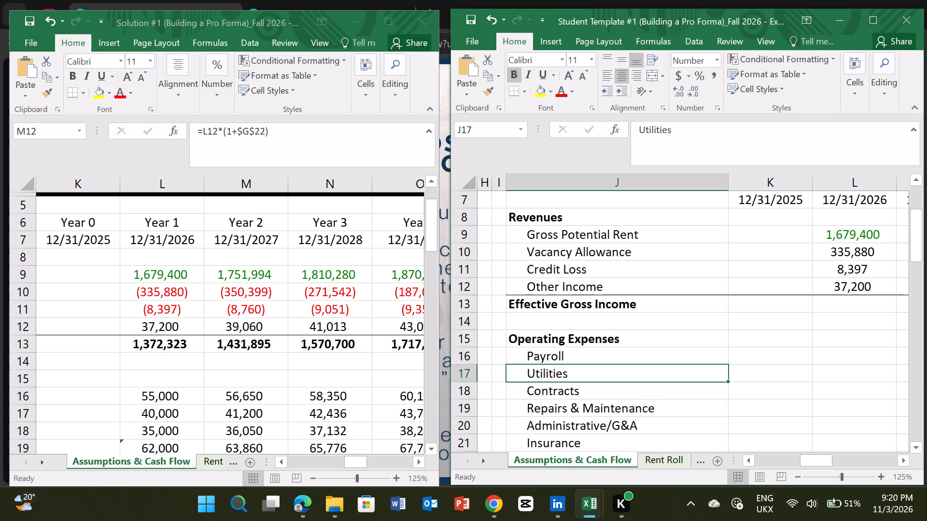
pyautogui.moveTo(678, 372); pyautogui.dragTo(678, 372)
pyautogui.moveTo(812, 463); pyautogui.dragTo(784, 463)
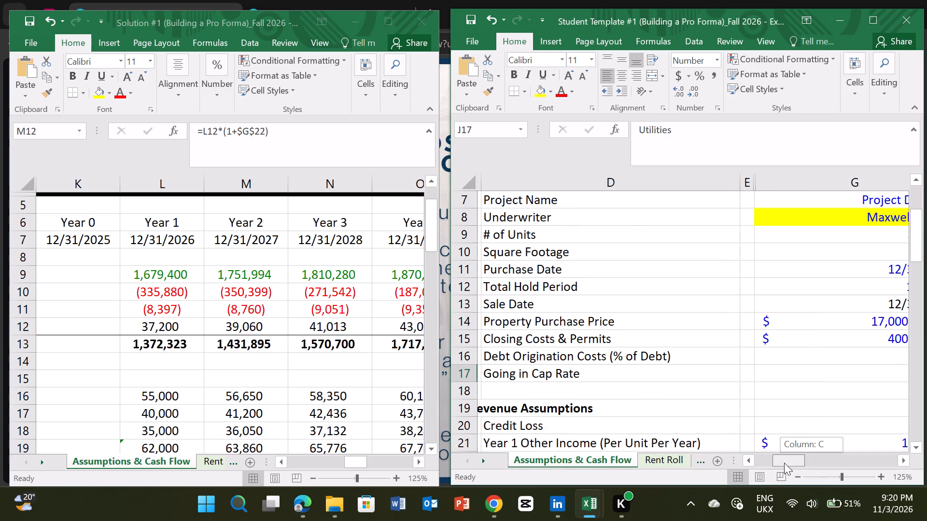
pyautogui.moveTo(784, 463); pyautogui.dragTo(794, 463)
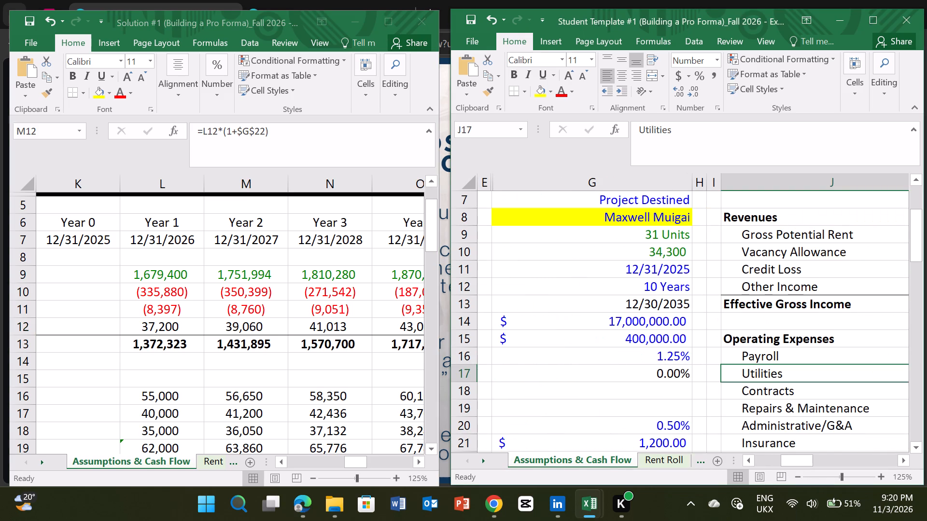
pyautogui.scroll(-1, 655, 390)
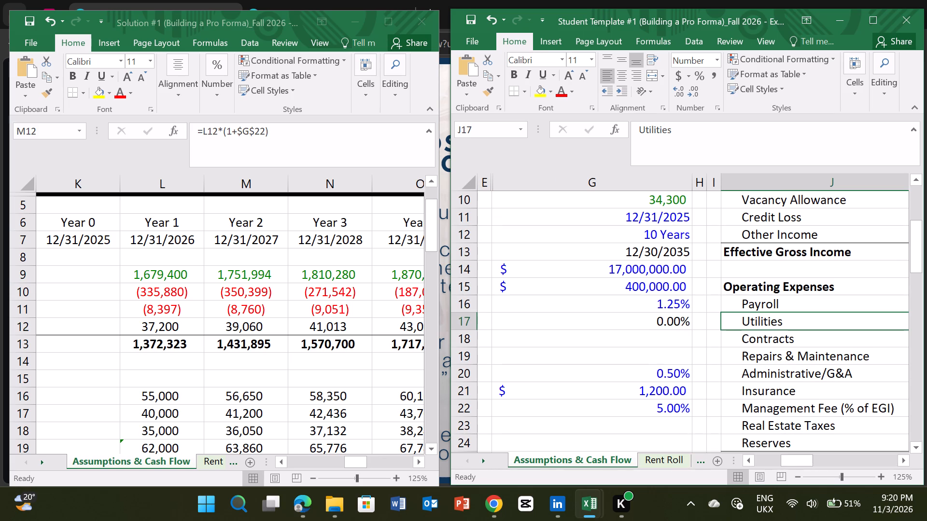
pyautogui.click(285, 370)
pyautogui.click(328, 328)
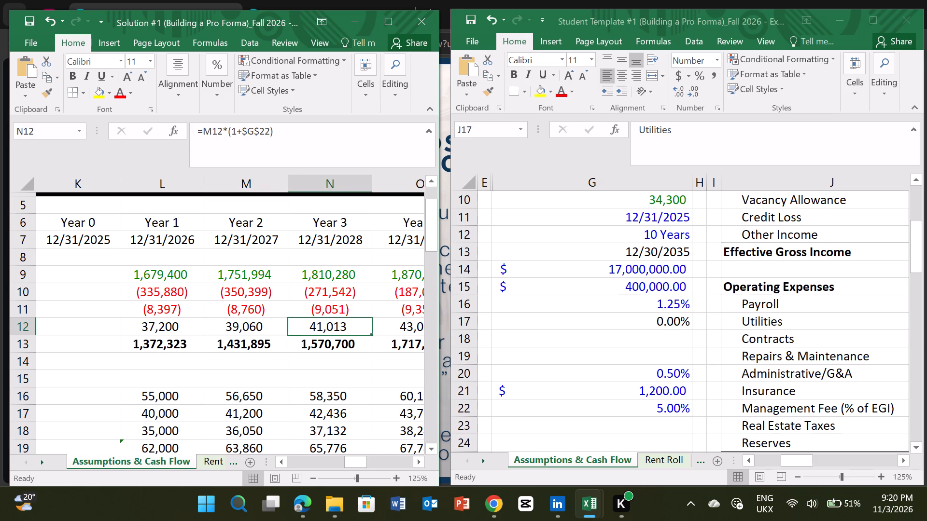
pyautogui.click(242, 329)
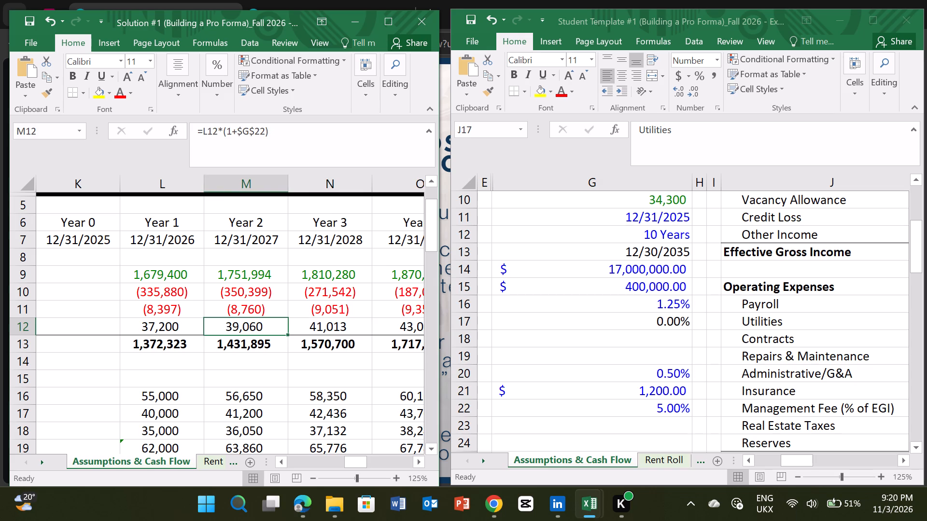
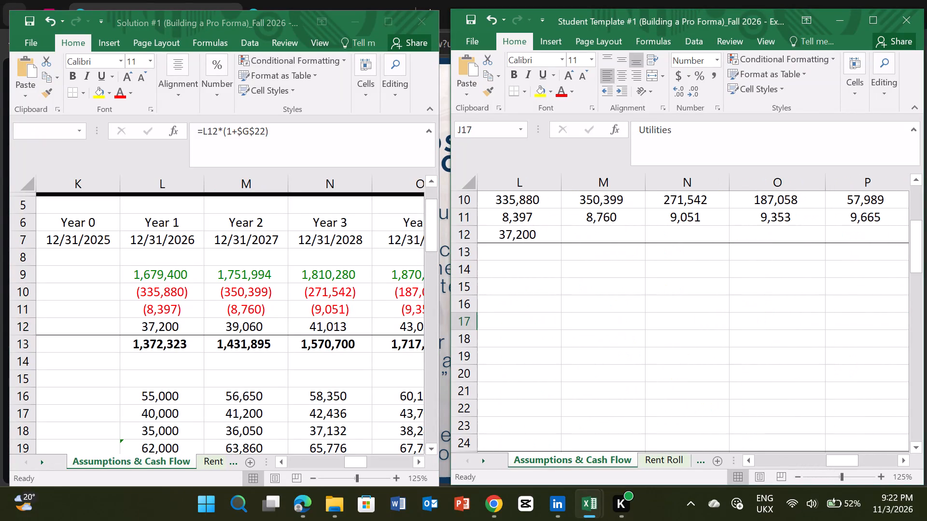
# Enter the formula =L12+(1+G22) for Year 2 Other Income in cell M12 of the Student Template.
pyautogui.click(610, 237)
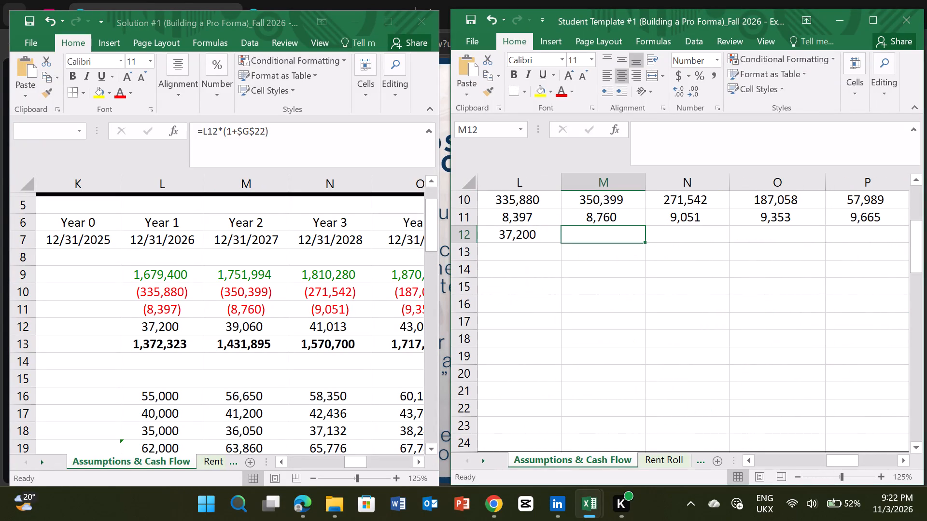
pyautogui.press('=')
pyautogui.click(520, 233)
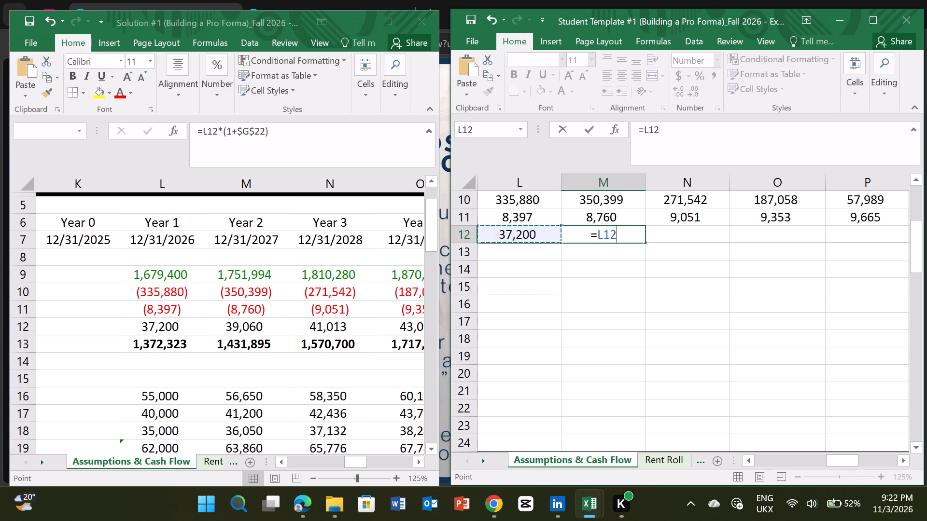
pyautogui.write('+(')
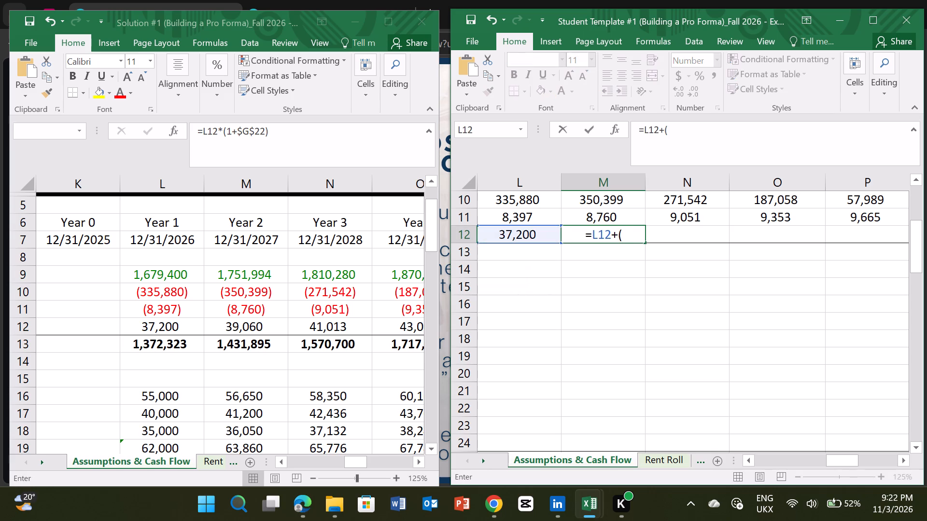
pyautogui.press('1')
pyautogui.hotkey('shift', '+')
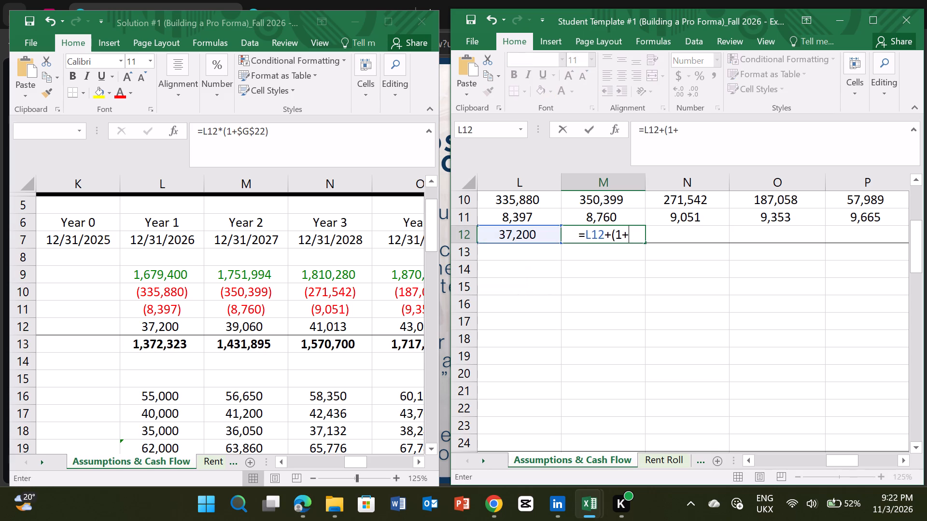
pyautogui.moveTo(844, 458); pyautogui.dragTo(796, 457)
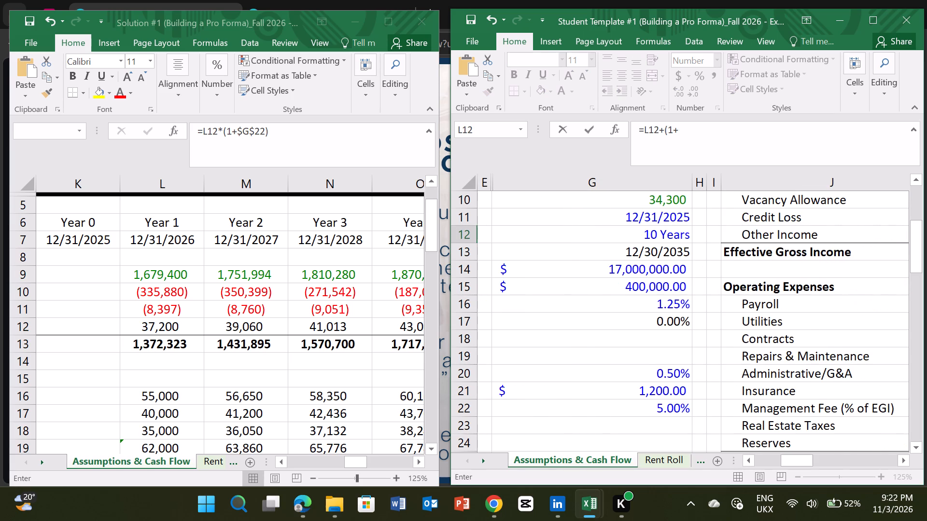
pyautogui.click(674, 412)
pyautogui.click(714, 133)
pyautogui.hotkey('shift', ')')
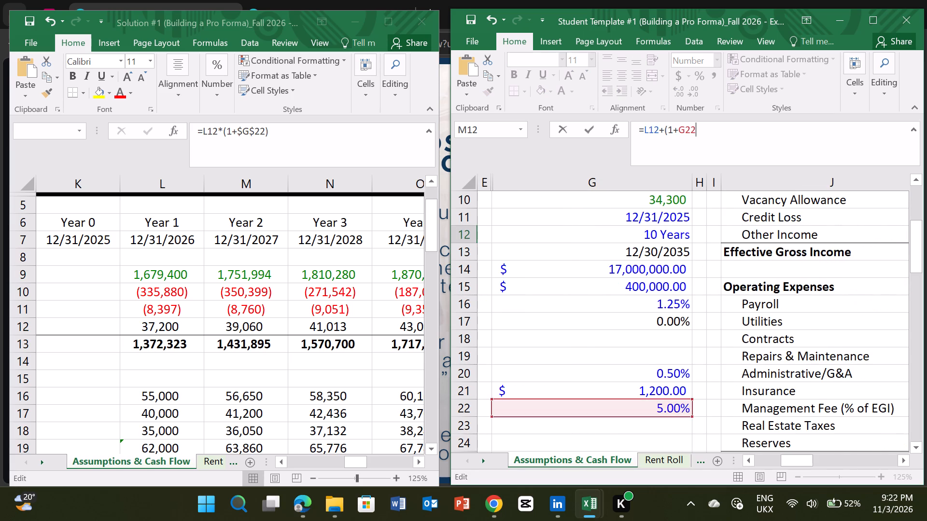
pyautogui.press('Return')
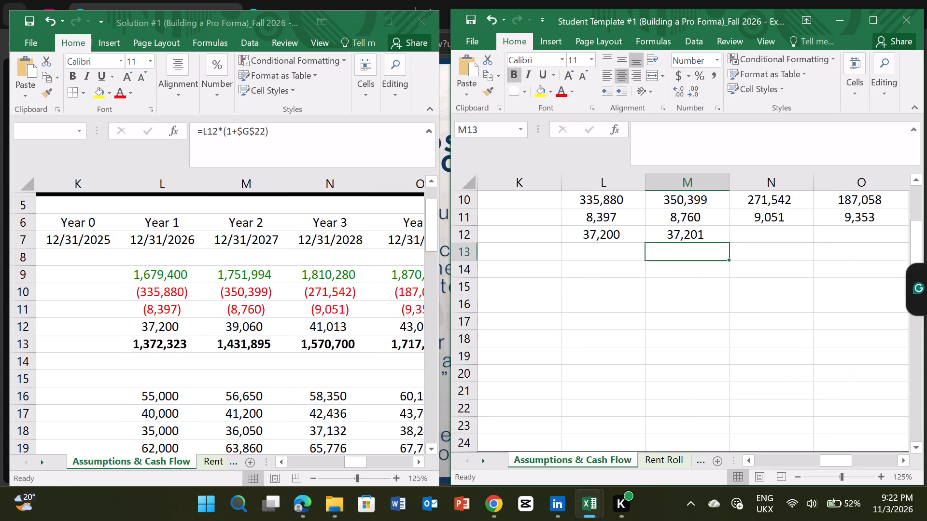
# Compare M12 with the Solution #1 workbook's M12 and correct the Student Template formula to =L12*(1+G22).
pyautogui.click(688, 234)
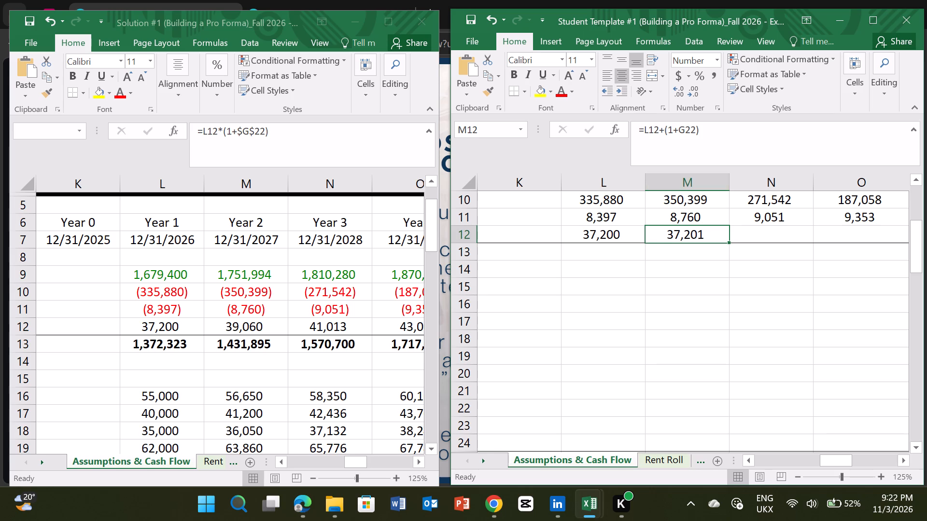
pyautogui.click(239, 326)
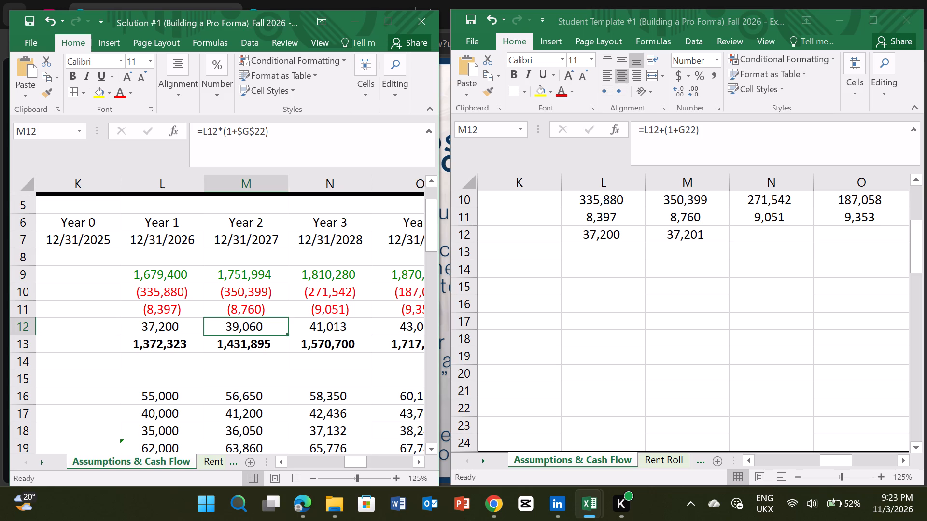
pyautogui.click(690, 232)
pyautogui.click(690, 232)
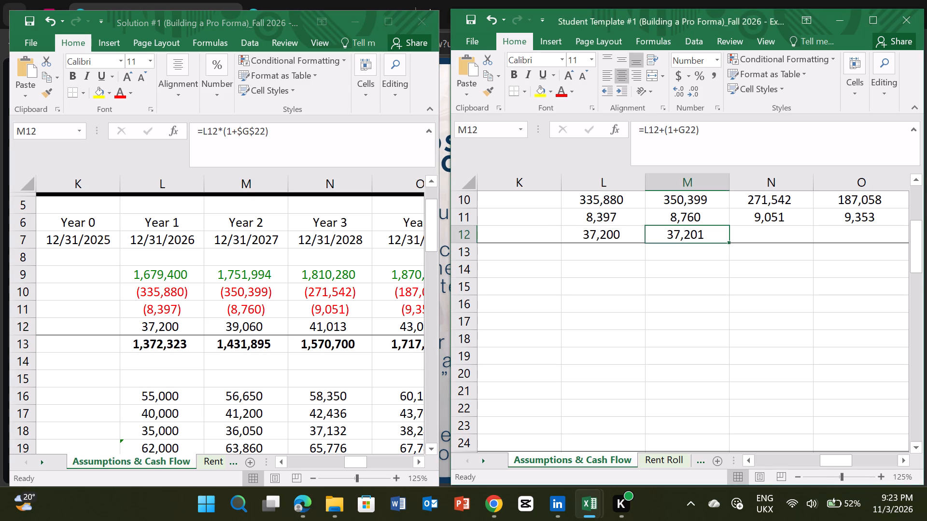
pyautogui.click(663, 132)
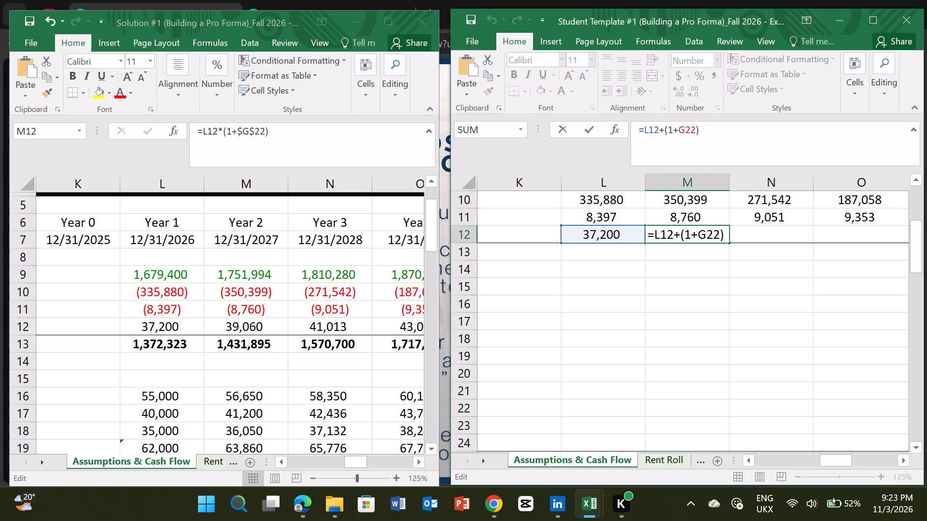
pyautogui.press('BackSpace')
pyautogui.hotkey('shift', '*')
pyautogui.press('Return')
# Make the G22 reference absolute in the Student Template's M12 formula so it reads =L12*(1+$G$22).
pyautogui.click(686, 231)
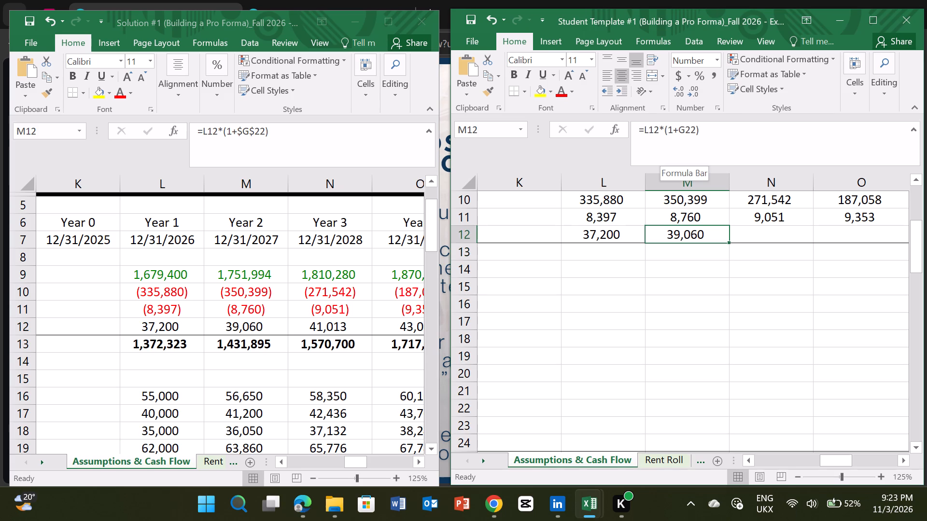
pyautogui.click(668, 130)
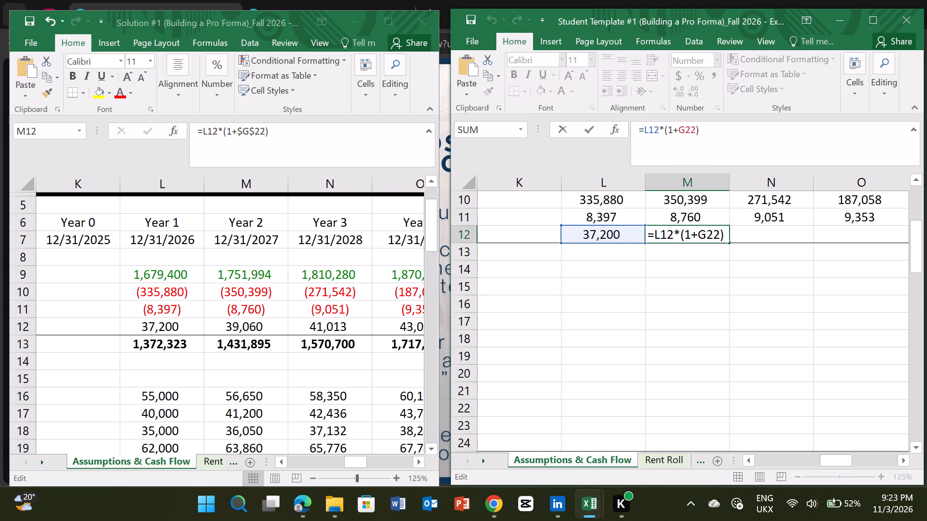
pyautogui.hotkey('shift', '$')
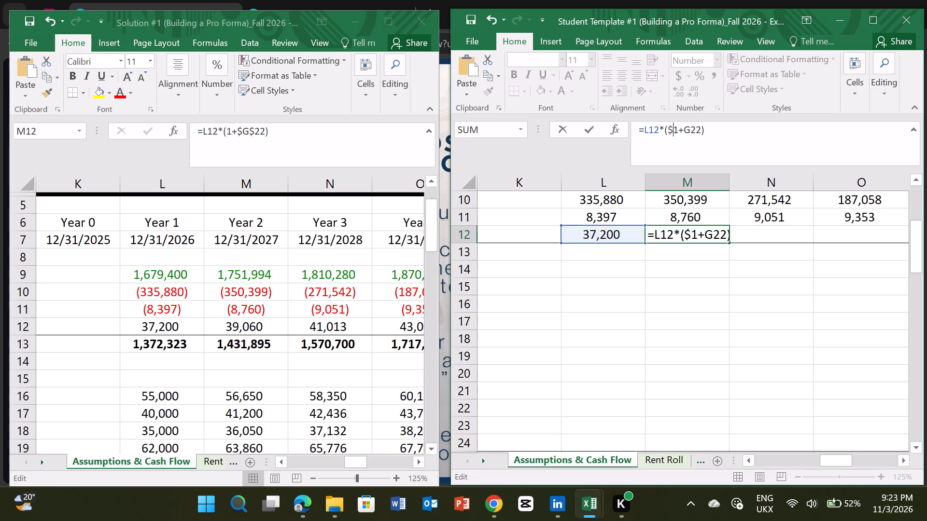
pyautogui.press('BackSpace')
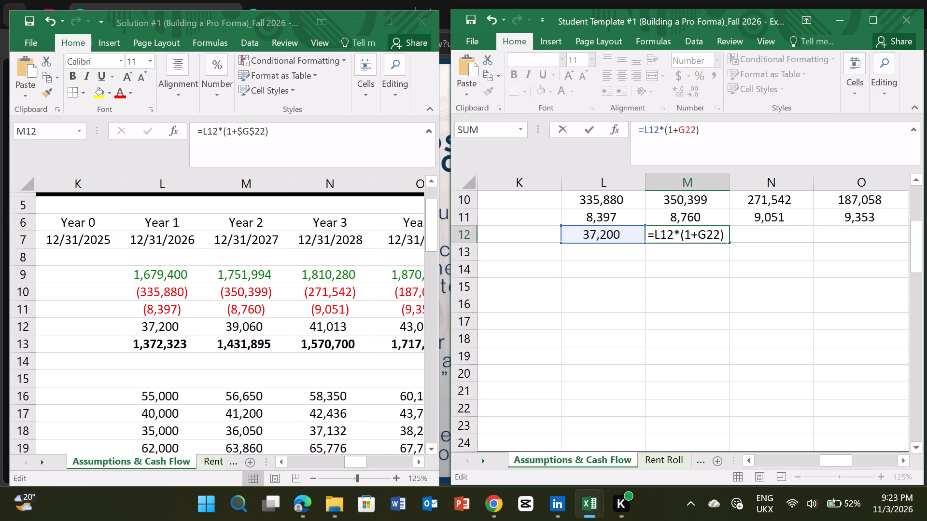
pyautogui.click(678, 129)
pyautogui.hotkey('shift', '$')
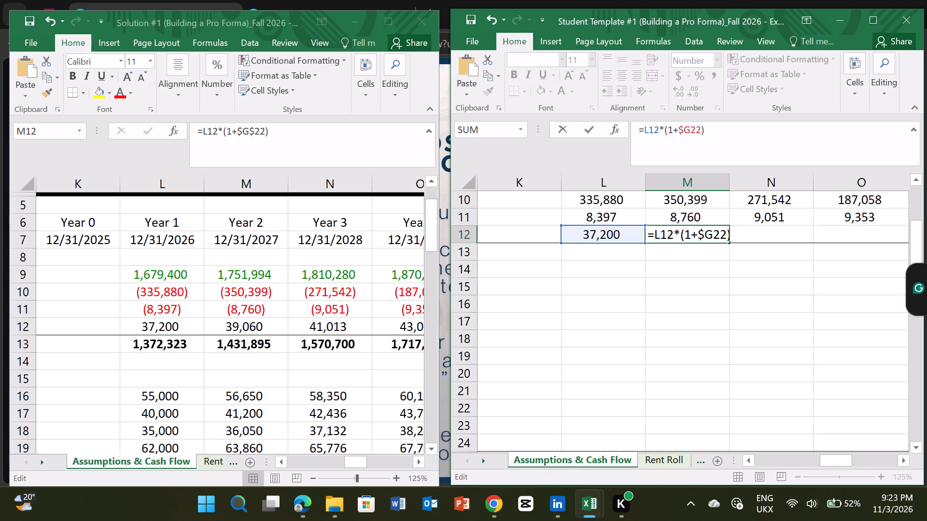
pyautogui.click(689, 130)
pyautogui.hotkey('shift', '$')
pyautogui.press('Return')
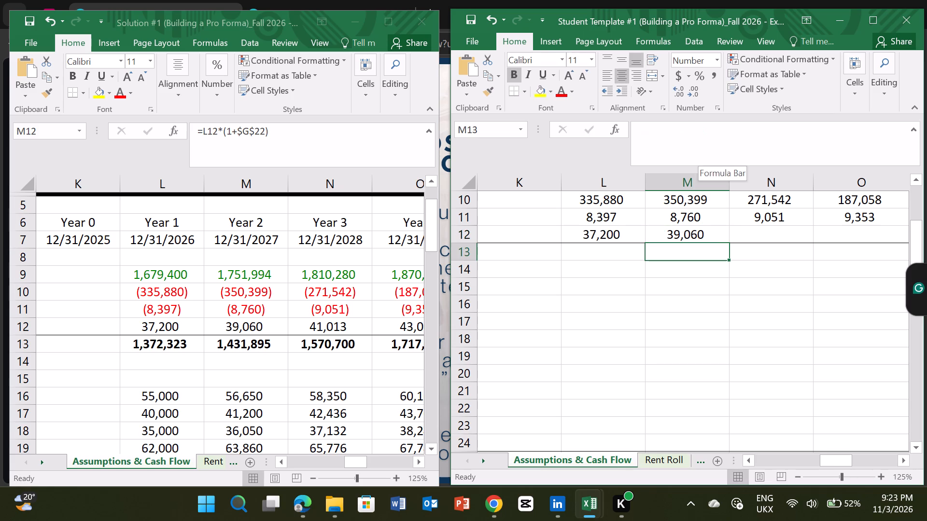
# Fill the Other Income formula from M12 across row 12 through column V in the Student Template.
pyautogui.click(703, 231)
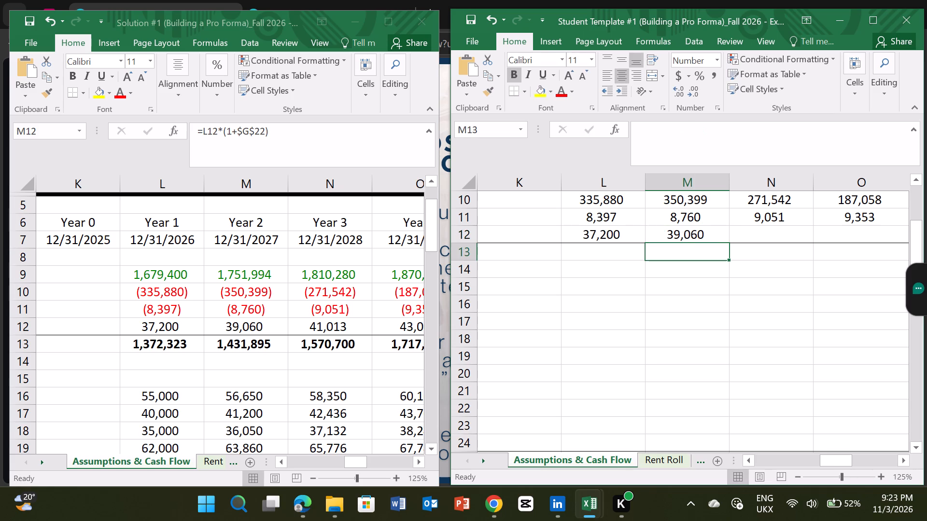
pyautogui.moveTo(728, 244); pyautogui.dragTo(772, 242)
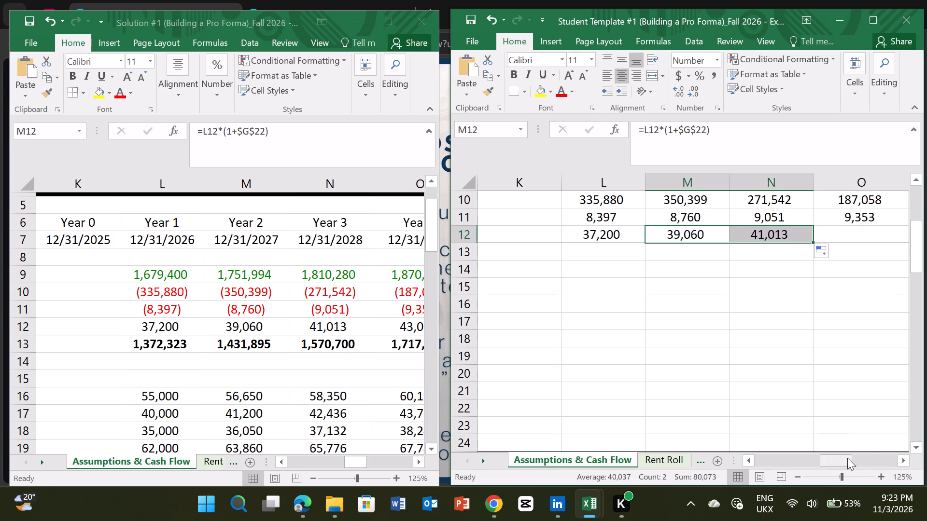
pyautogui.moveTo(847, 458); pyautogui.dragTo(860, 458)
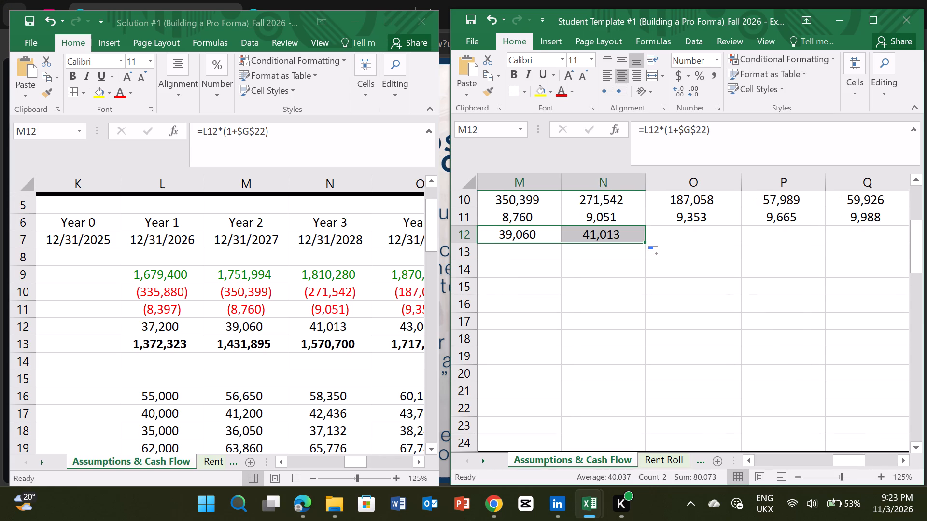
pyautogui.moveTo(644, 241); pyautogui.dragTo(872, 241)
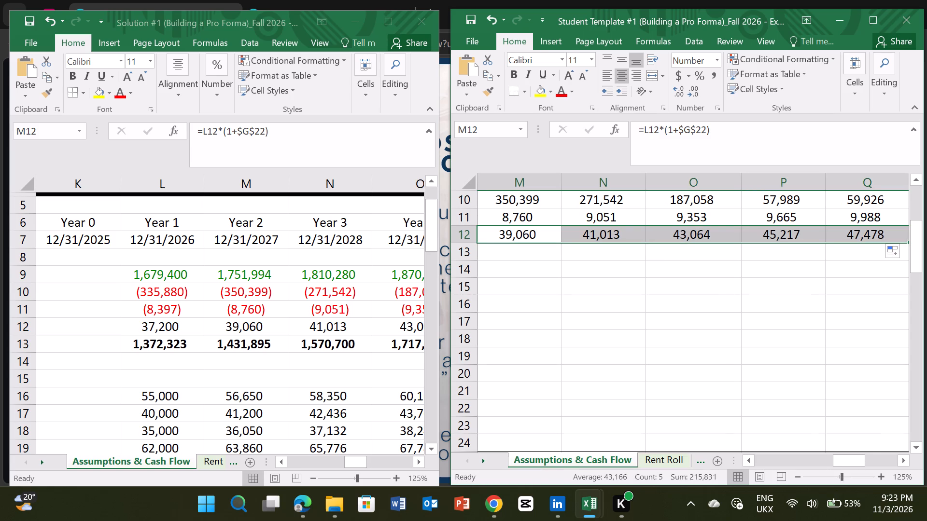
pyautogui.moveTo(850, 461); pyautogui.dragTo(864, 460)
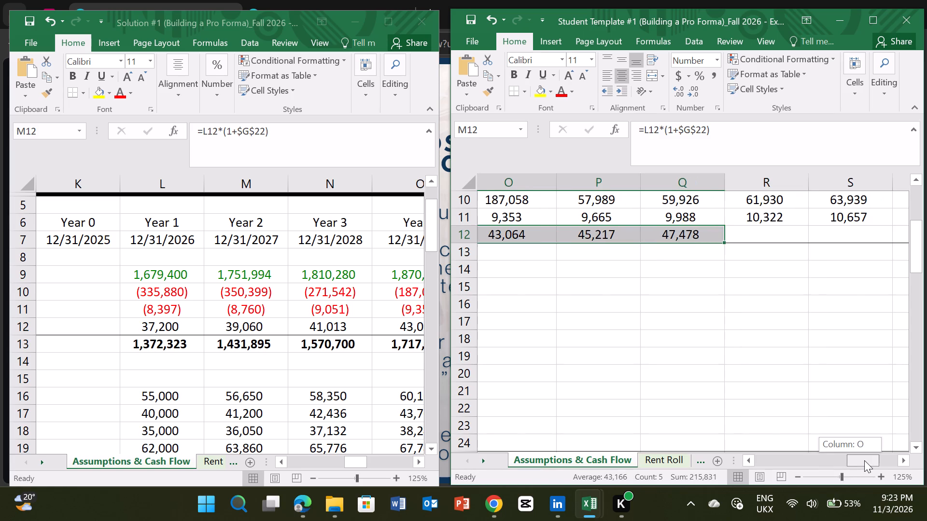
pyautogui.moveTo(864, 460); pyautogui.dragTo(873, 460)
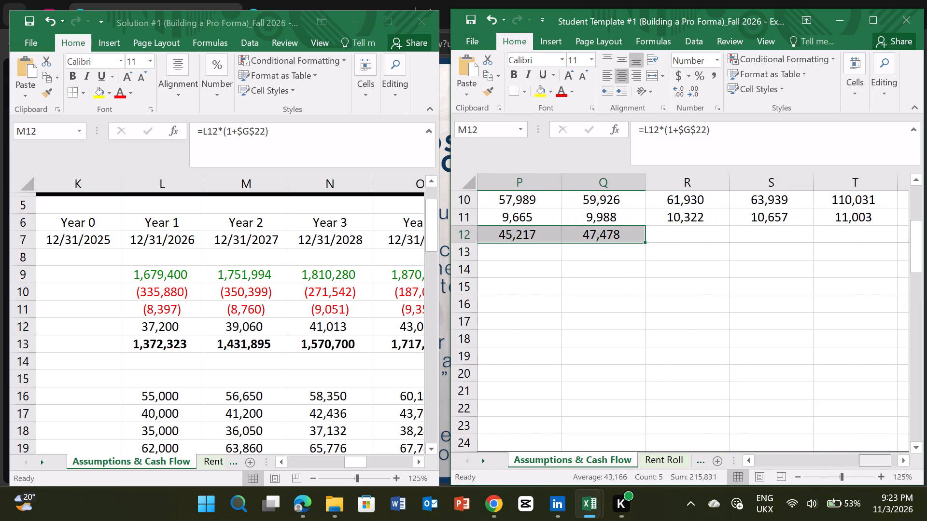
pyautogui.moveTo(560, 241); pyautogui.dragTo(582, 239)
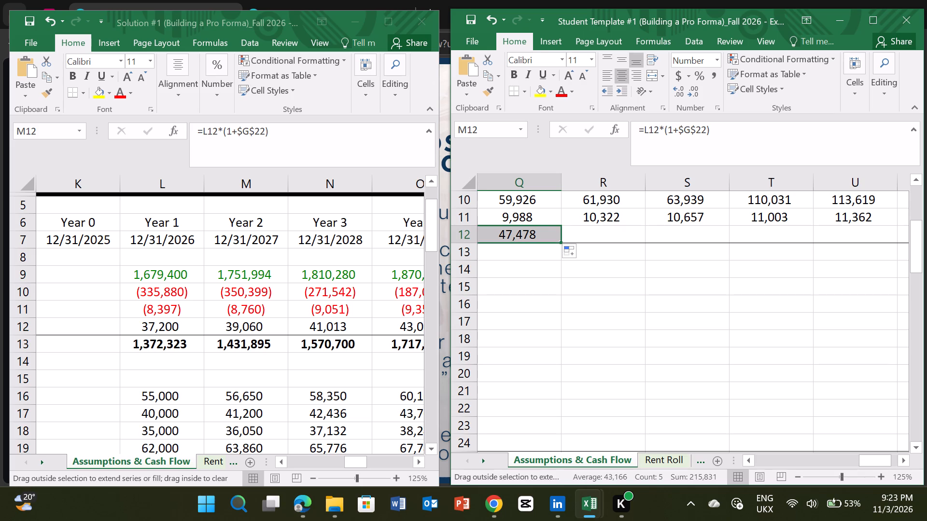
pyautogui.moveTo(582, 239); pyautogui.dragTo(859, 236)
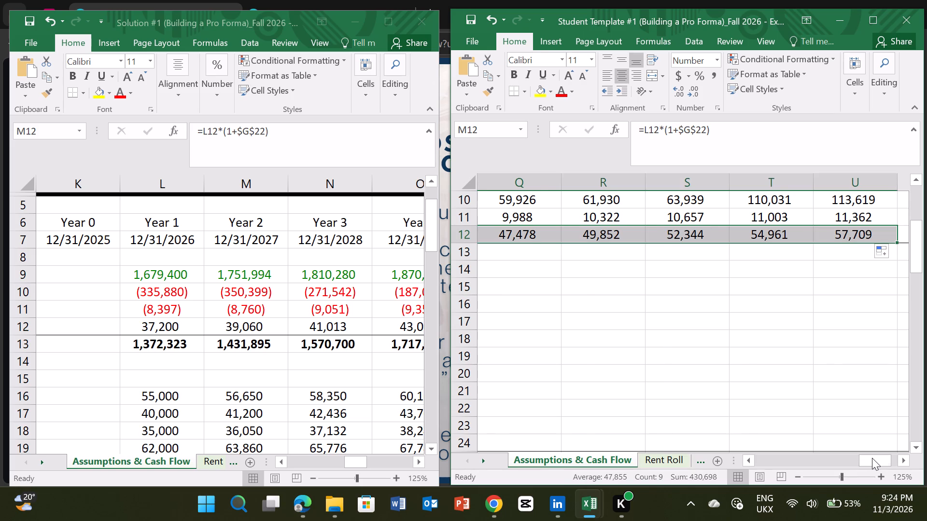
pyautogui.moveTo(872, 458); pyautogui.dragTo(890, 457)
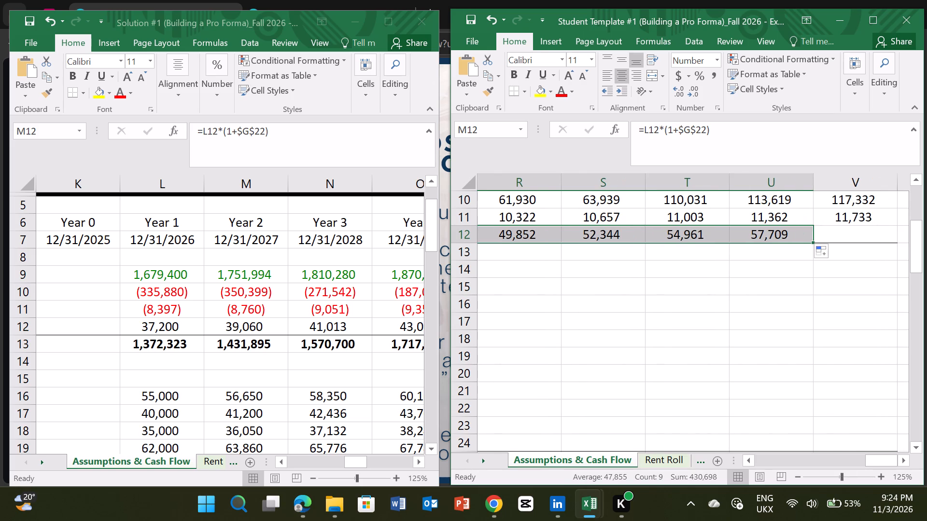
pyautogui.moveTo(812, 242); pyautogui.dragTo(847, 243)
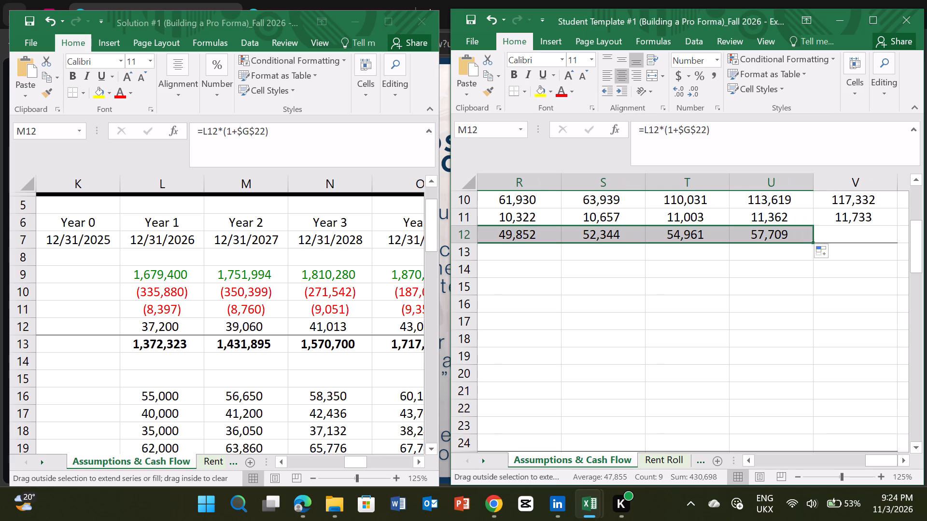
pyautogui.moveTo(847, 243); pyautogui.dragTo(867, 243)
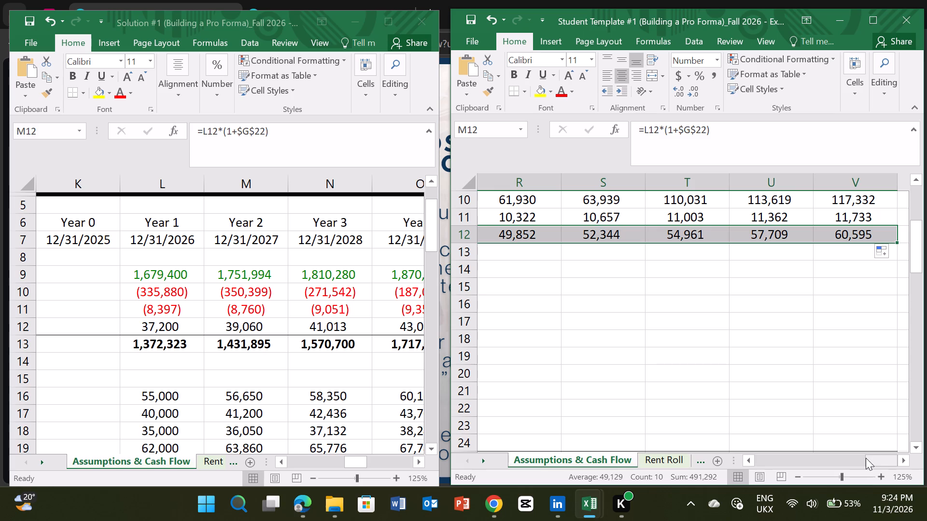
pyautogui.moveTo(877, 458); pyautogui.dragTo(811, 456)
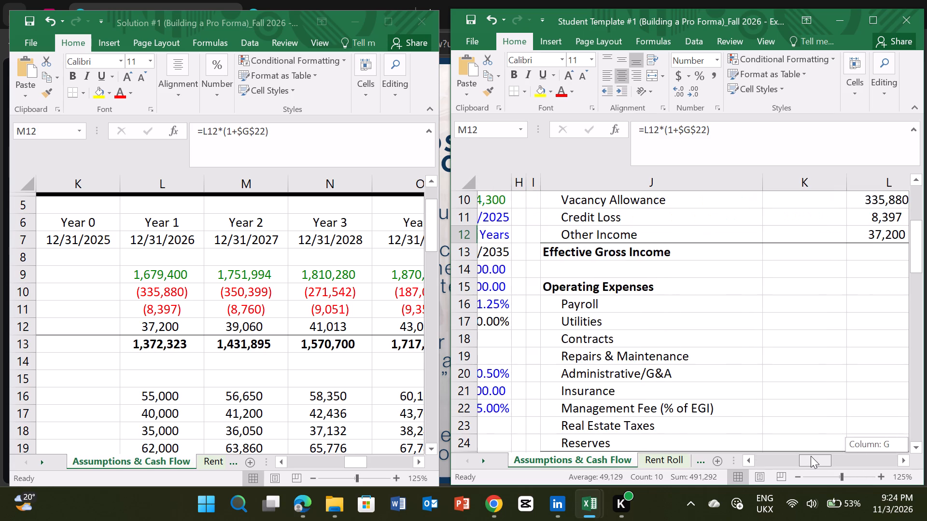
# Review the EGI instruction in Canva Step 3 and examine the Year 1 formula in cell L13 of the Solution #1 workbook.
pyautogui.moveTo(811, 456); pyautogui.dragTo(826, 456)
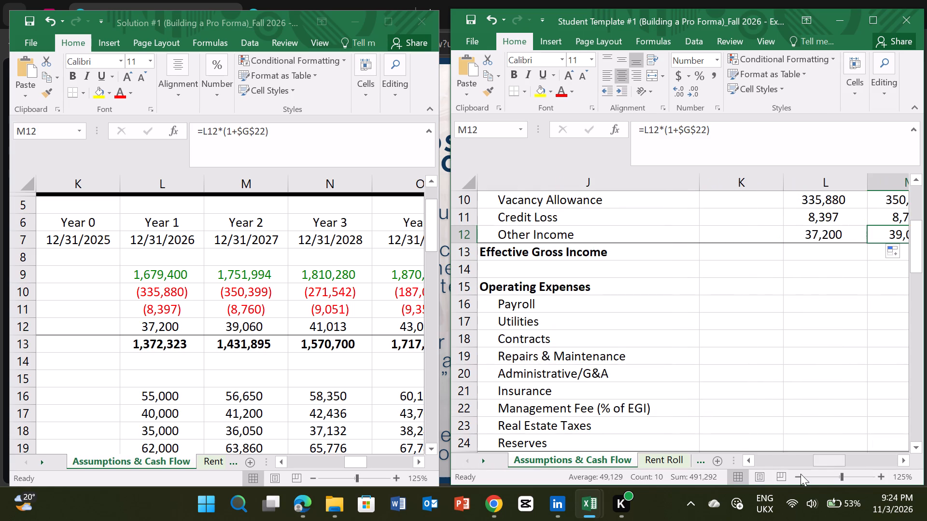
pyautogui.click(310, 512)
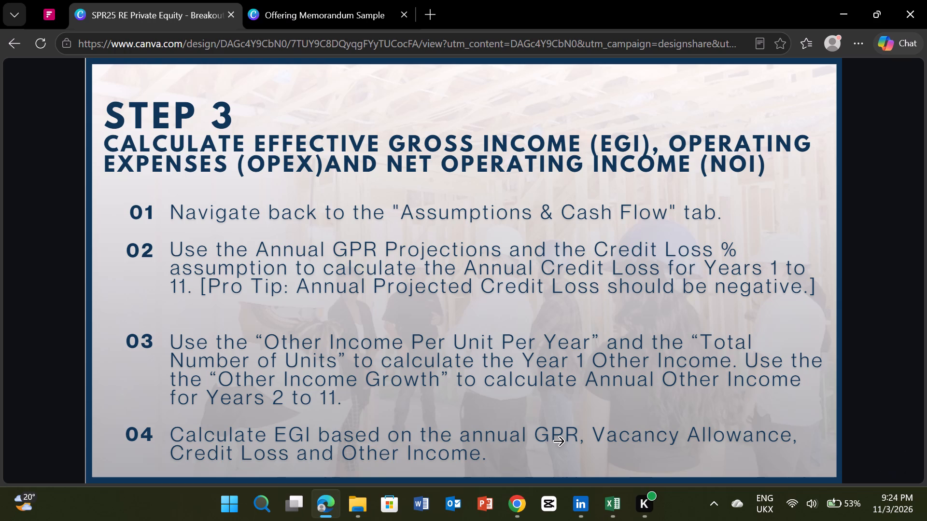
pyautogui.click(627, 446)
pyautogui.click(609, 505)
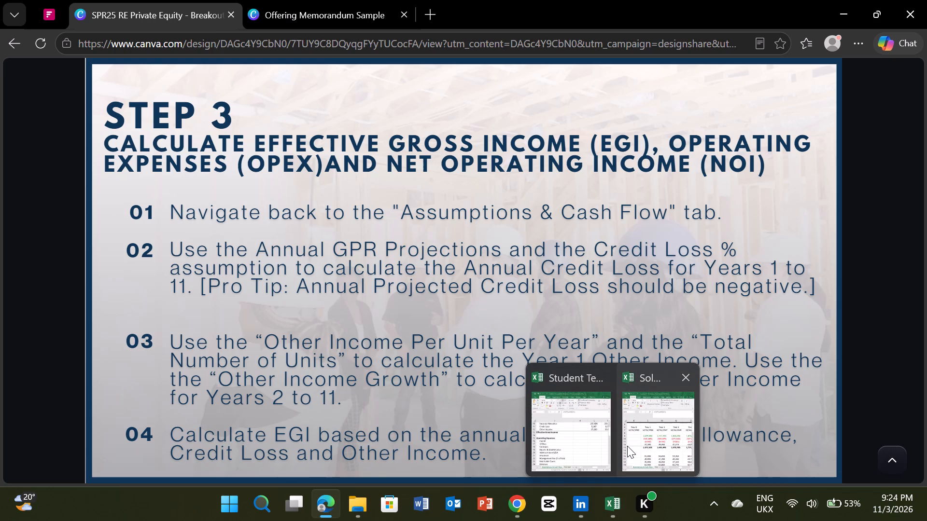
pyautogui.click(569, 449)
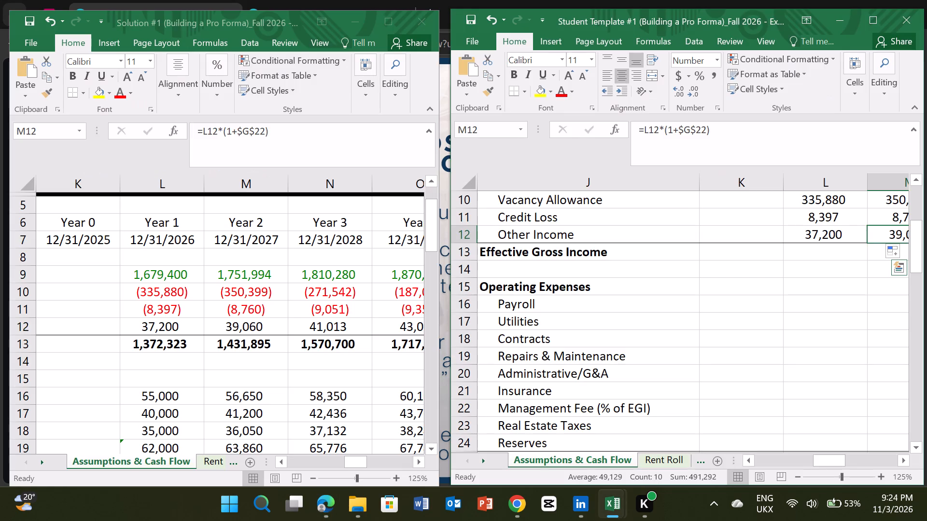
pyautogui.click(162, 344)
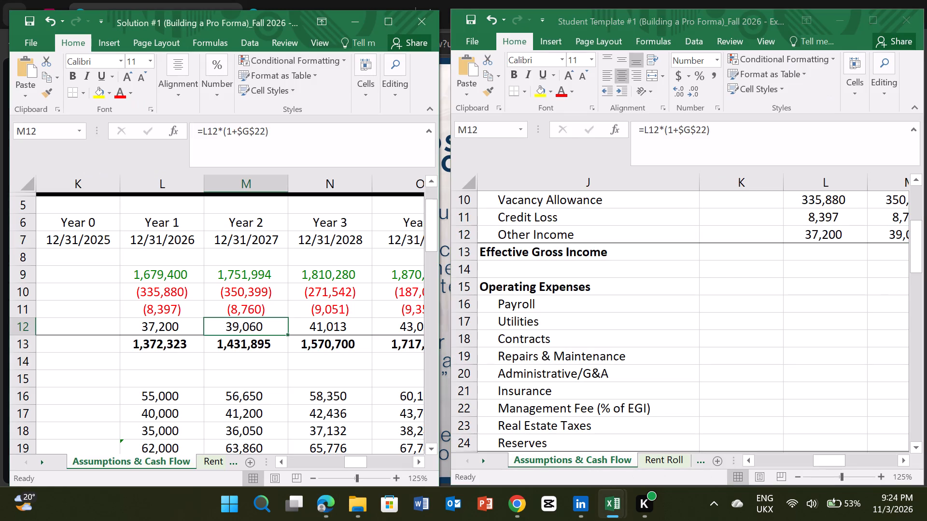
pyautogui.click(162, 344)
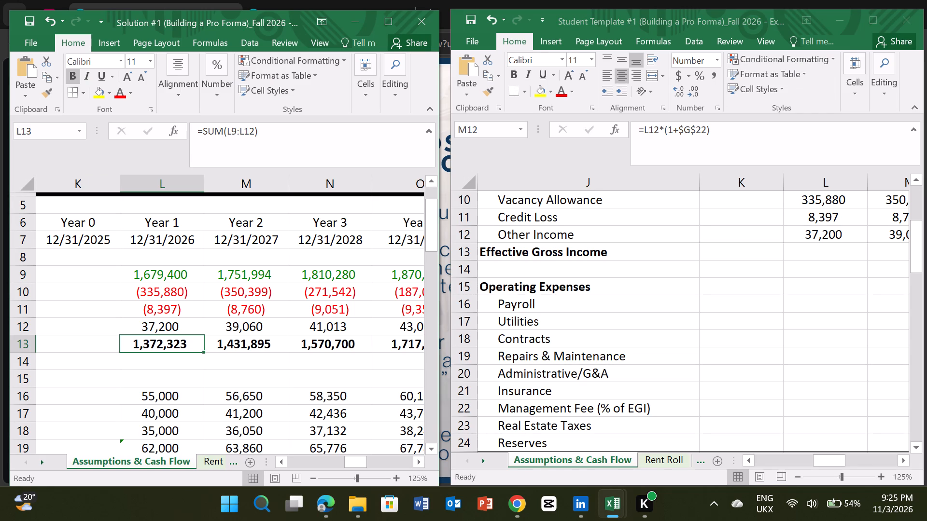
# Begin the Year 1 Effective Gross Income formula in the Student Template's L13, trying SUM and clearing it back to the equals sign.
pyautogui.click(810, 252)
pyautogui.click(810, 252)
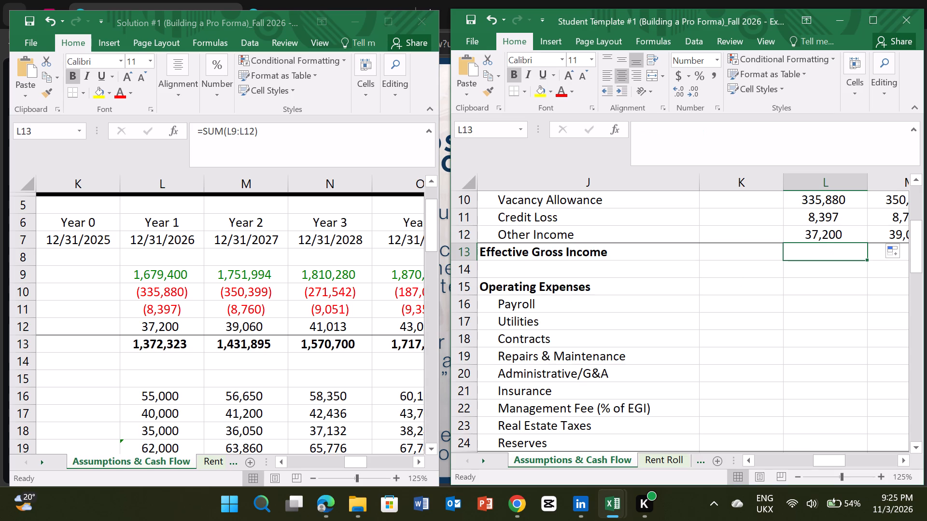
pyautogui.press('=')
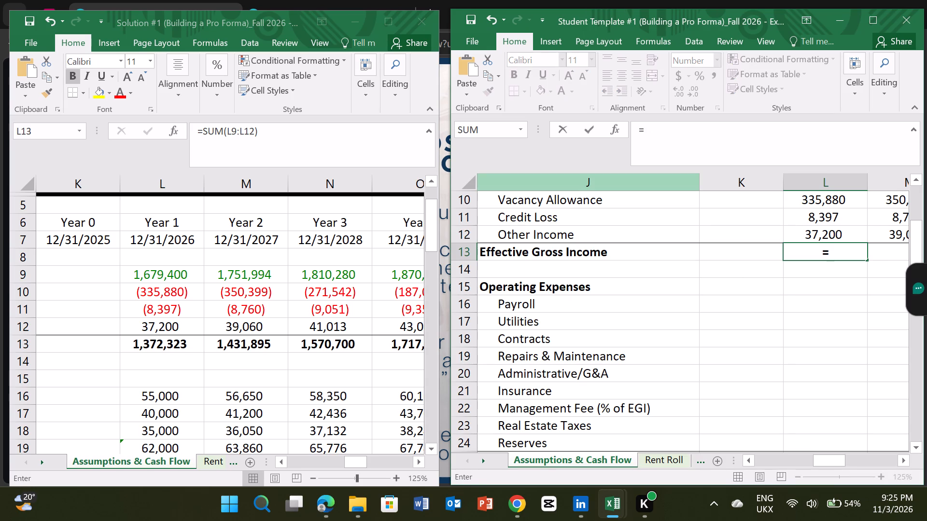
pyautogui.click(670, 136)
pyautogui.press('s')
pyautogui.write('UM')
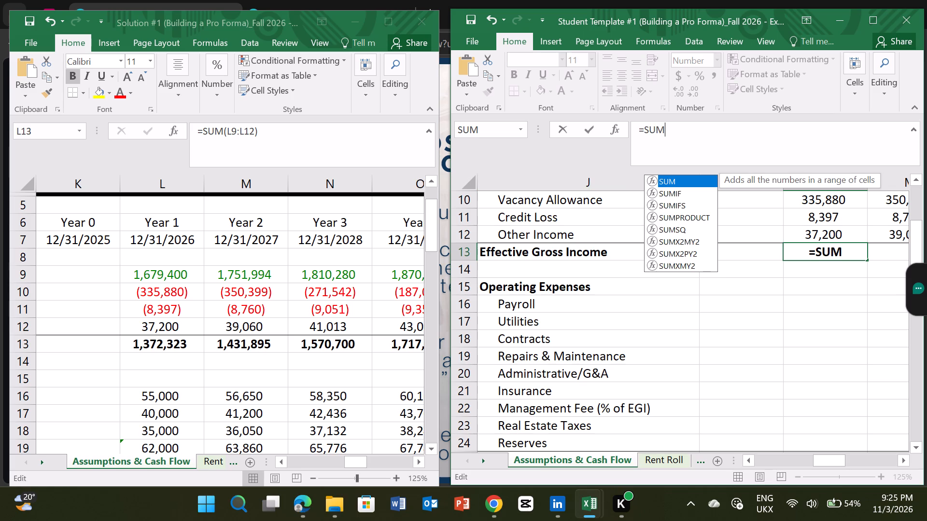
pyautogui.press('BackSpace')
pyautogui.press('BackSpace')
pyautogui.press('BackSpace')
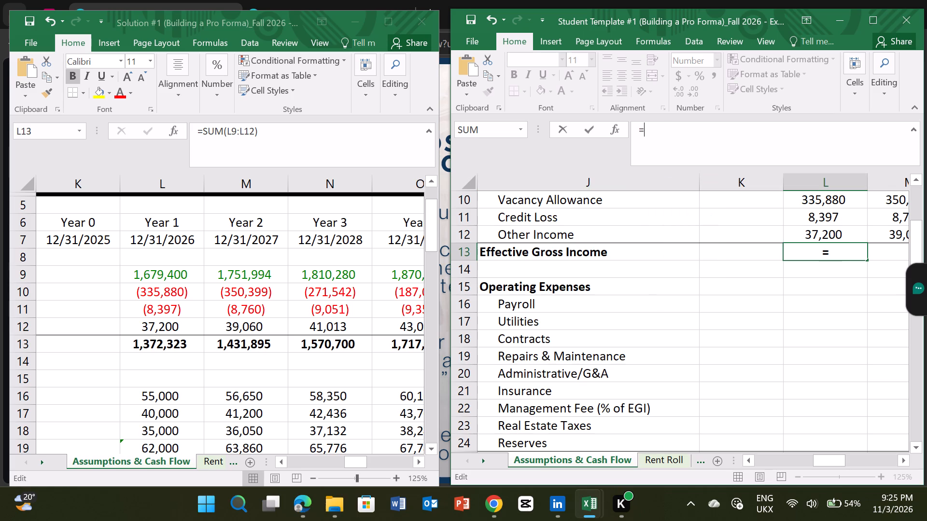